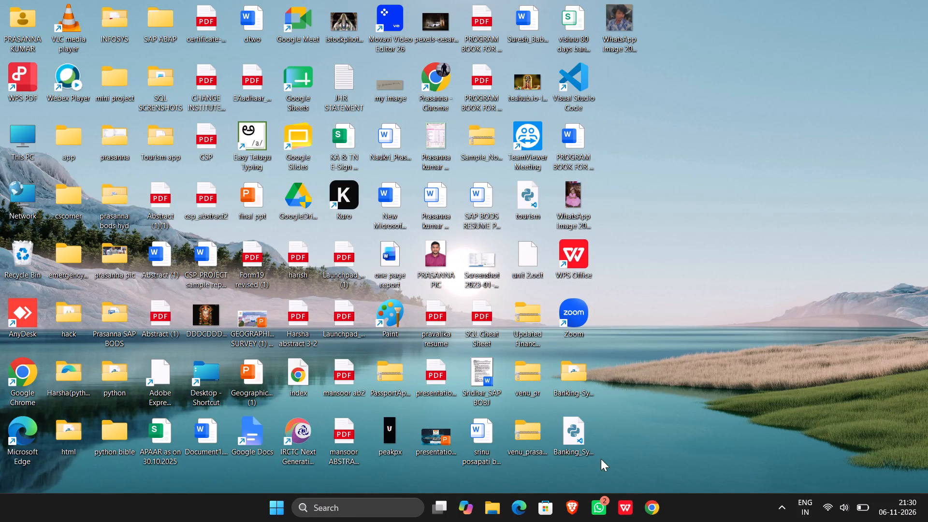
Launch WPS Office and open the recent document CSP report.docx.
{"action": "double_click", "coordinate": [627, 507]}
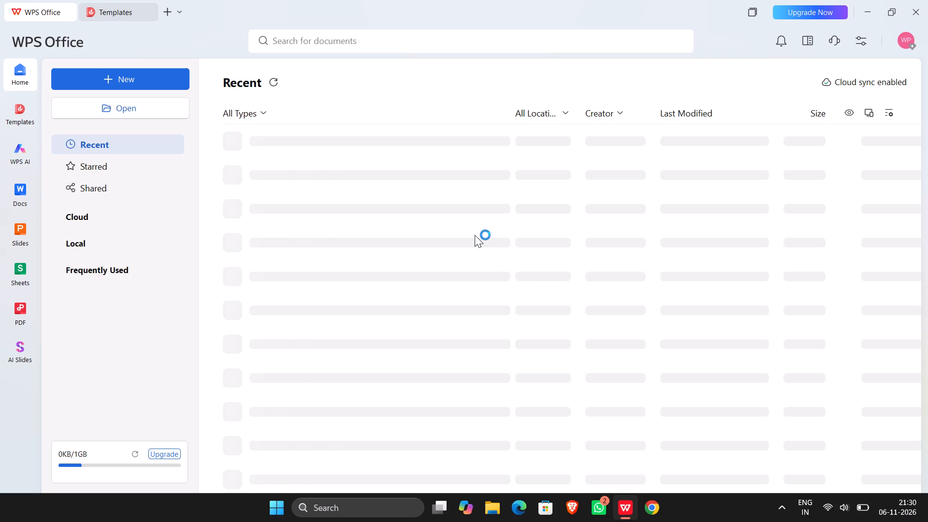
{"action": "double_click", "coordinate": [392, 162]}
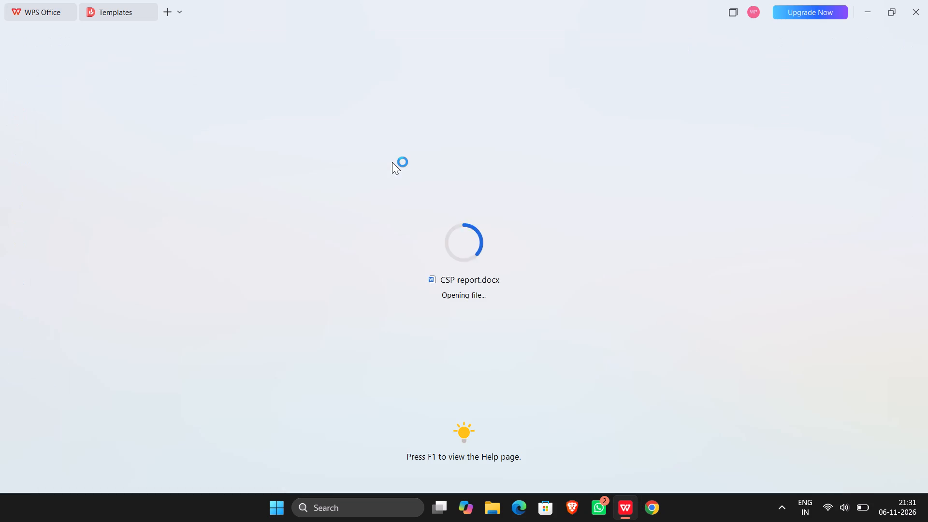
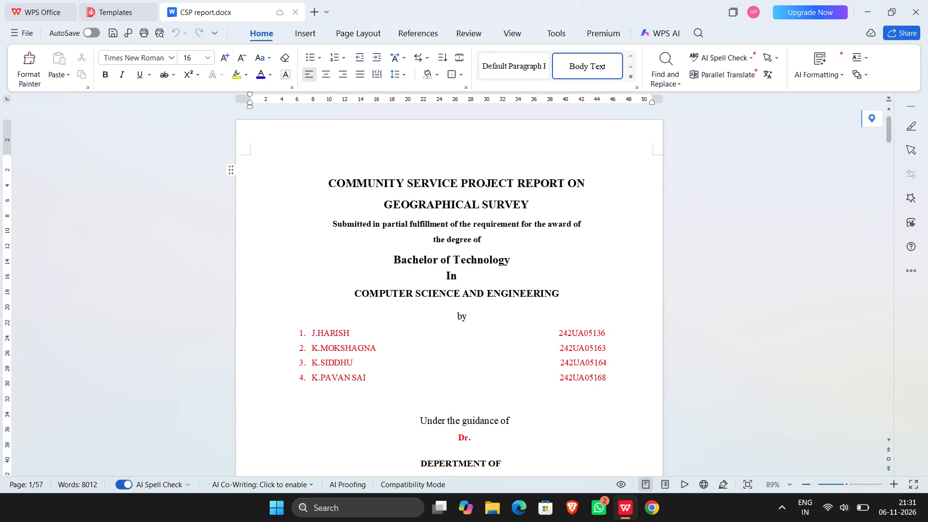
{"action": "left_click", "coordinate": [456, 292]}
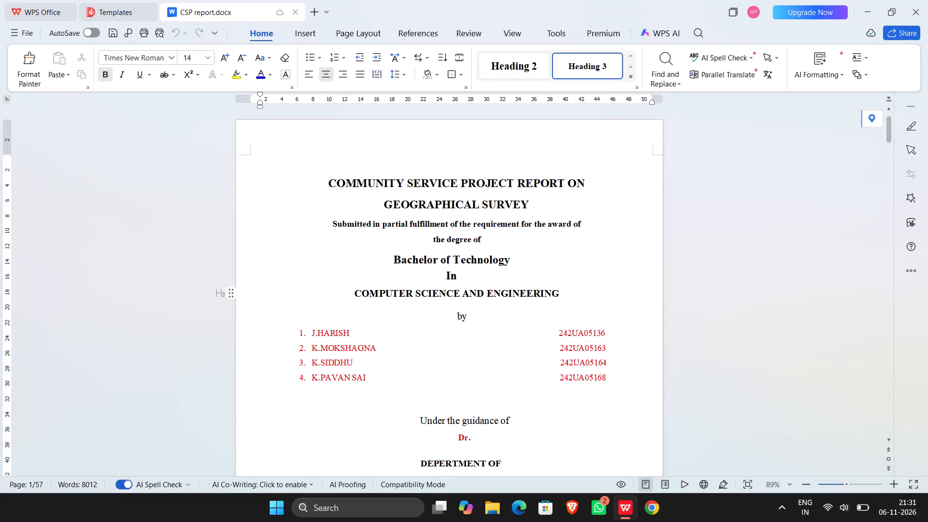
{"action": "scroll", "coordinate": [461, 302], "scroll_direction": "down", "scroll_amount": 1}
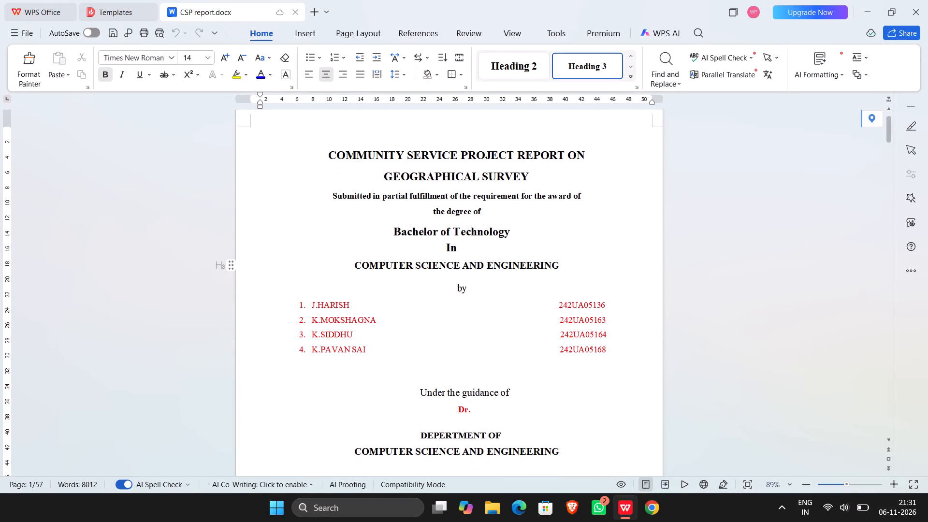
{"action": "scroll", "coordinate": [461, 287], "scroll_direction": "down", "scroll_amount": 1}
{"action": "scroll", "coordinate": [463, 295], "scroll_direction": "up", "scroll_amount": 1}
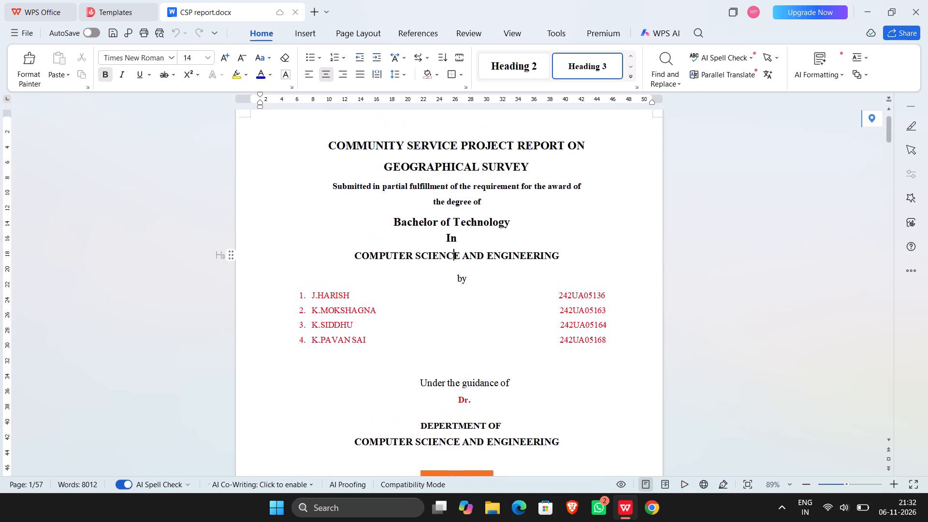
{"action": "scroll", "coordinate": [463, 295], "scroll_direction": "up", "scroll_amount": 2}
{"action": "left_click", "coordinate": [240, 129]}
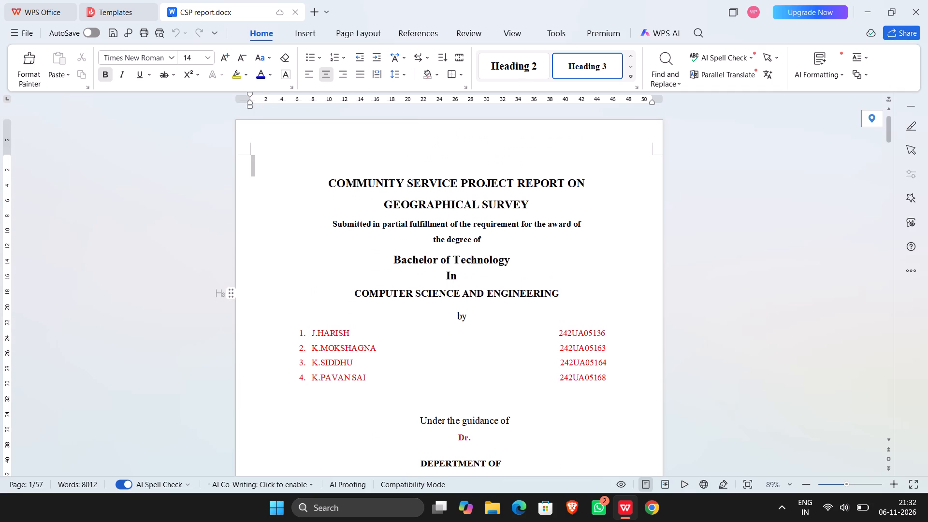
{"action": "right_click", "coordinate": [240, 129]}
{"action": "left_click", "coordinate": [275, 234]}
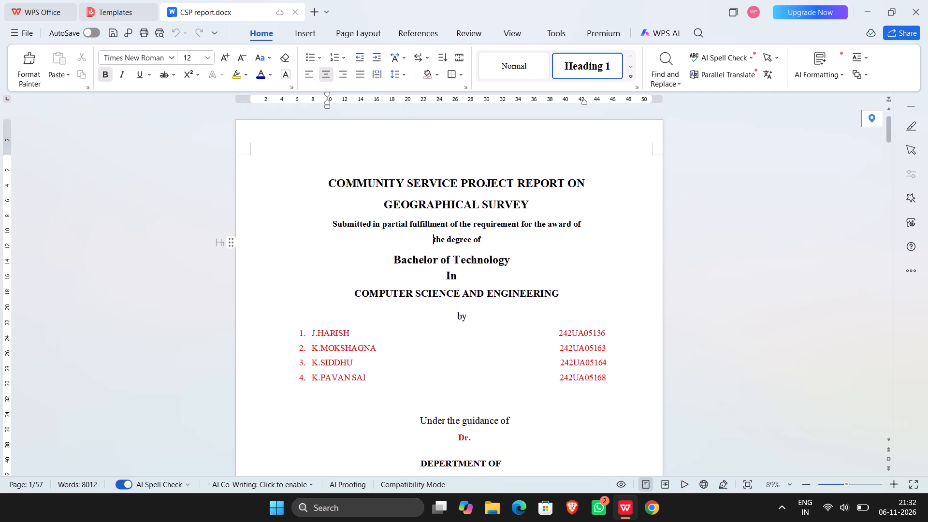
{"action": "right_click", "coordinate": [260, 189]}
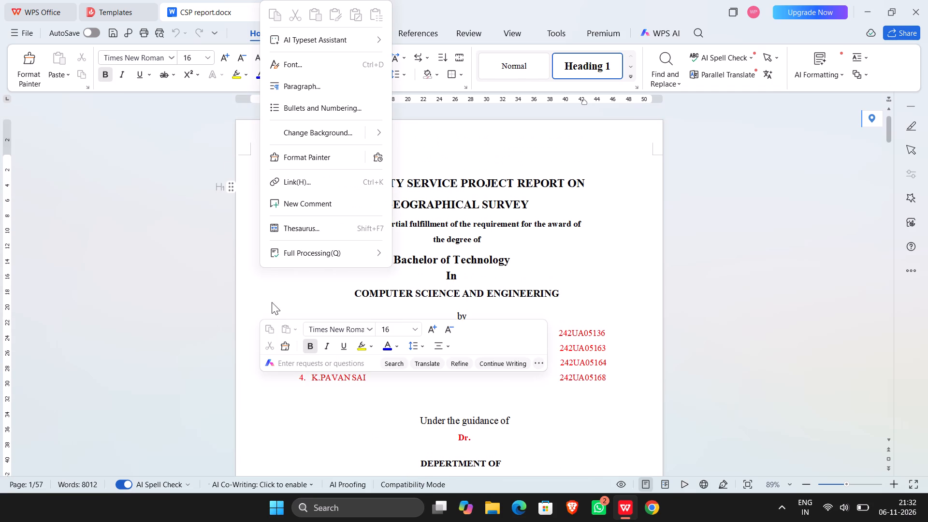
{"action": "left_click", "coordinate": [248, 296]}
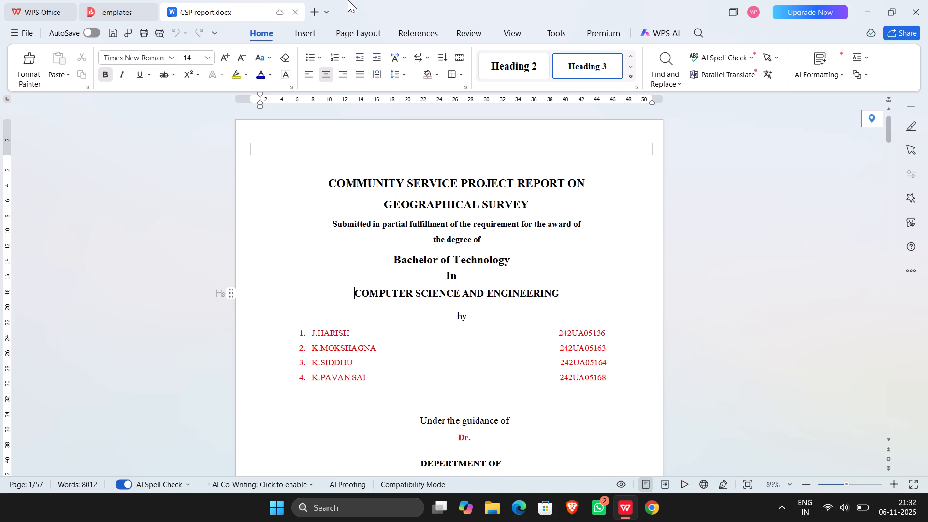
Open the Section 1 header on the report's title page for editing.
{"action": "left_click", "coordinate": [305, 37]}
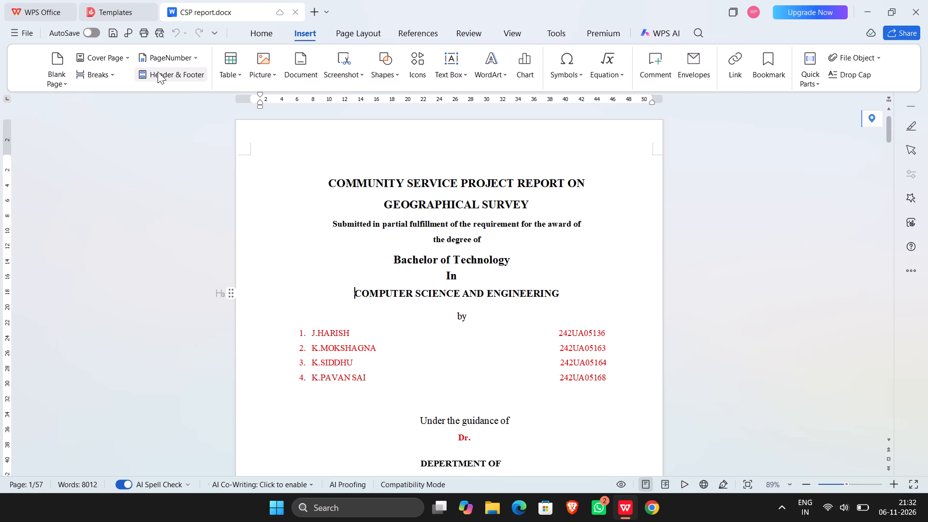
{"action": "left_click", "coordinate": [195, 75]}
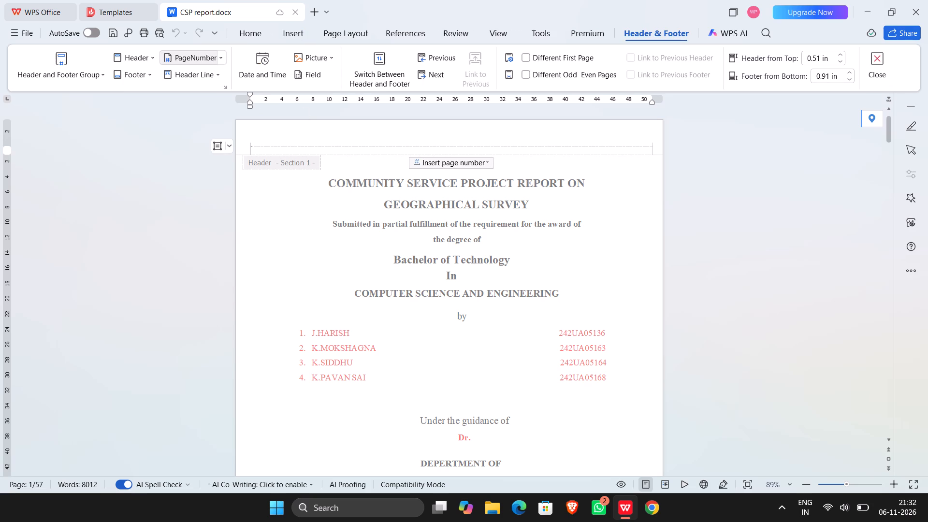
{"action": "left_click", "coordinate": [341, 158]}
{"action": "double_click", "coordinate": [307, 222]}
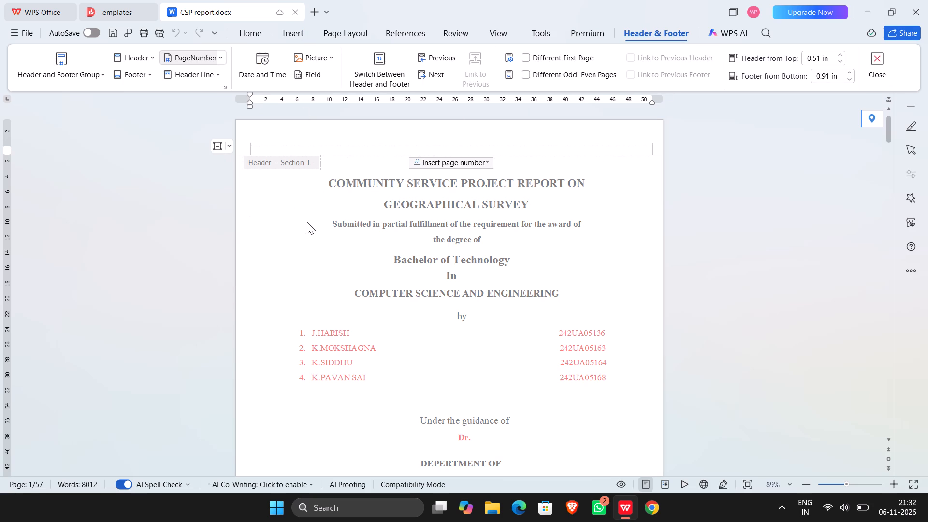
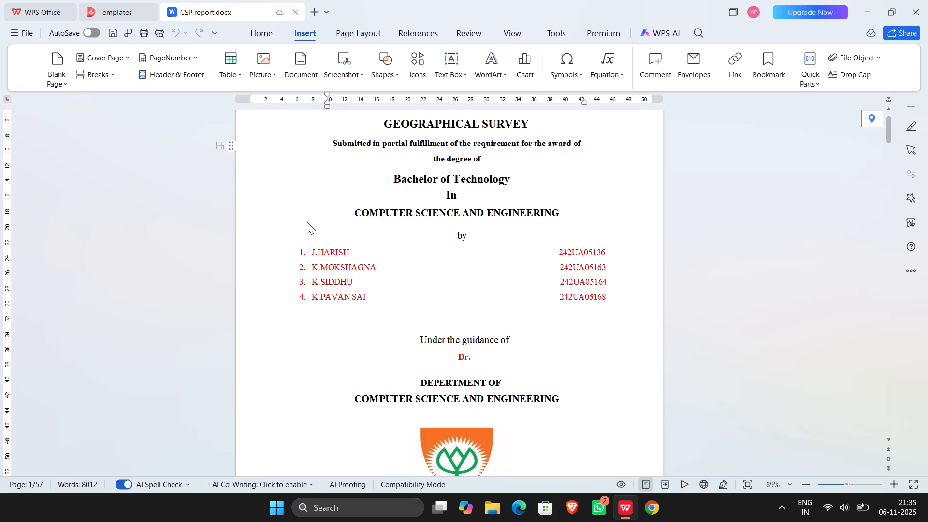
Go to the Program Book cover page that follows the institution's Vision and Mission page.
{"action": "scroll", "coordinate": [307, 222], "scroll_direction": "down", "scroll_amount": 1}
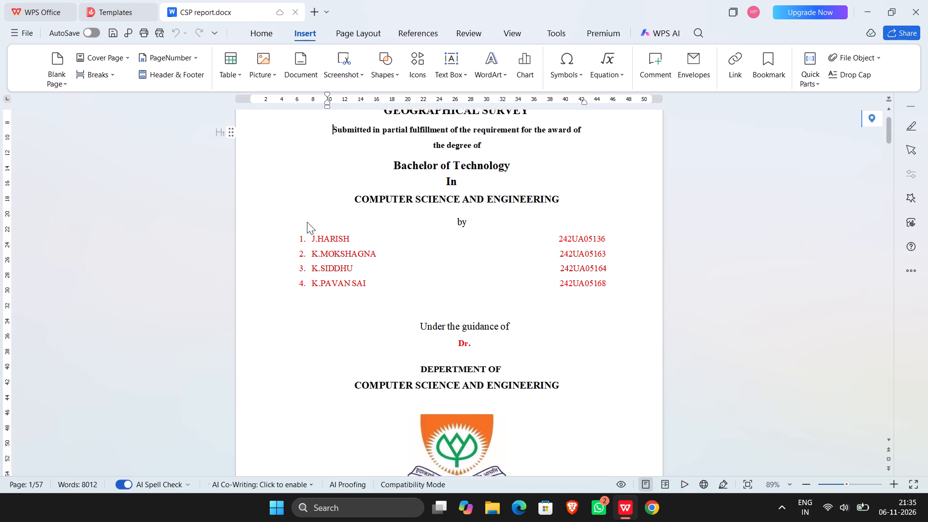
{"action": "scroll", "coordinate": [307, 222], "scroll_direction": "down", "scroll_amount": 7}
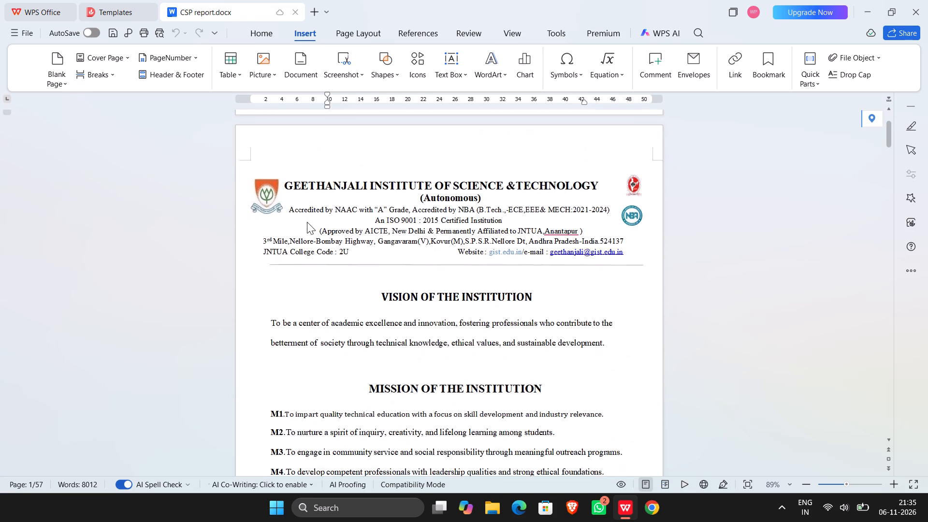
{"action": "scroll", "coordinate": [307, 222], "scroll_direction": "down", "scroll_amount": 8}
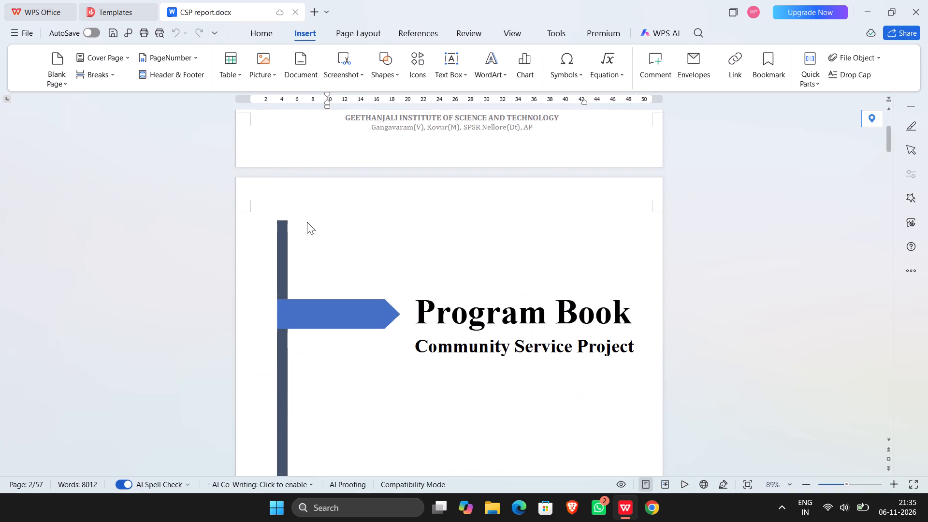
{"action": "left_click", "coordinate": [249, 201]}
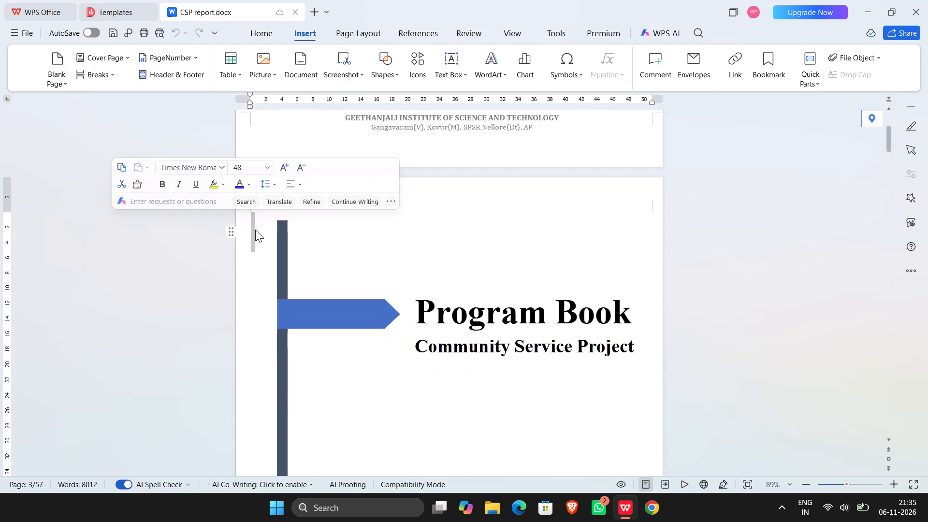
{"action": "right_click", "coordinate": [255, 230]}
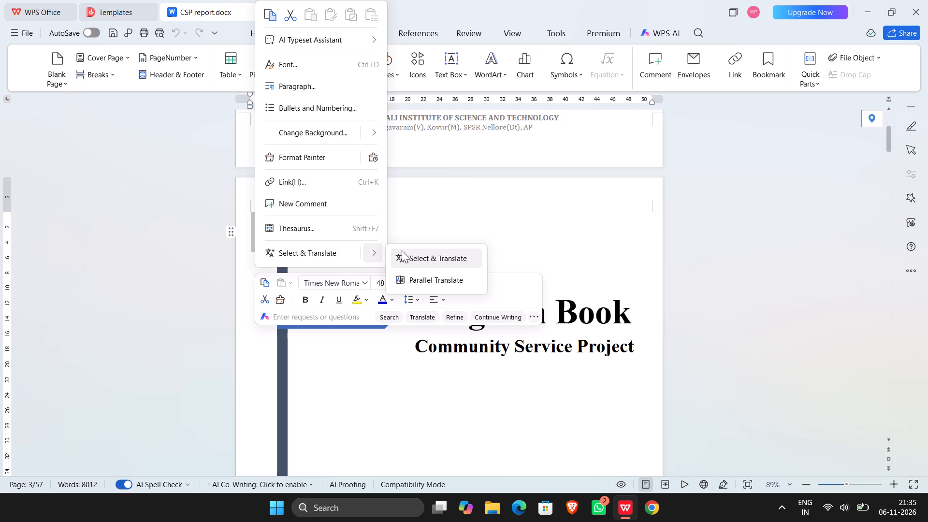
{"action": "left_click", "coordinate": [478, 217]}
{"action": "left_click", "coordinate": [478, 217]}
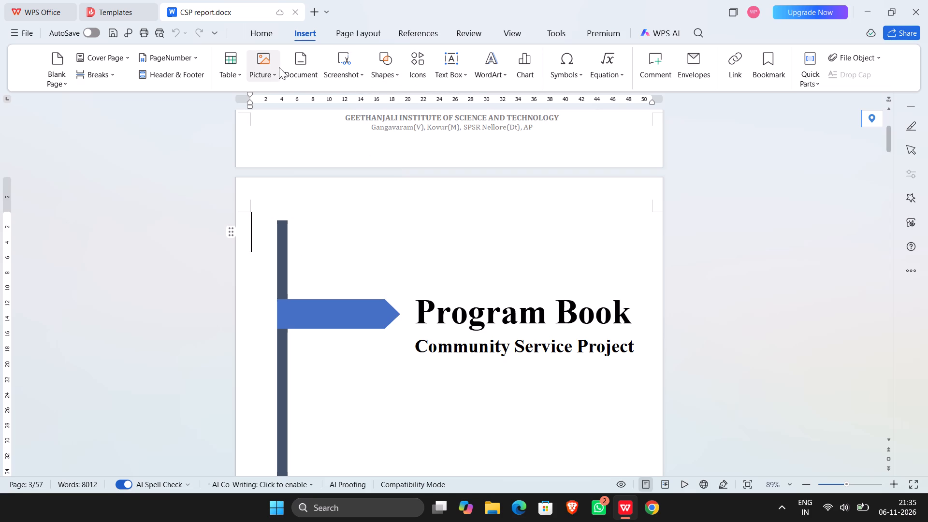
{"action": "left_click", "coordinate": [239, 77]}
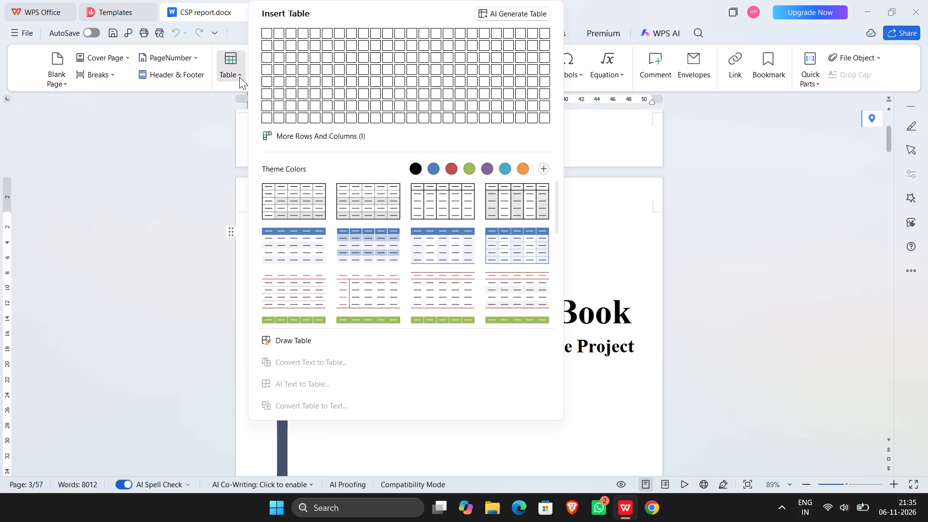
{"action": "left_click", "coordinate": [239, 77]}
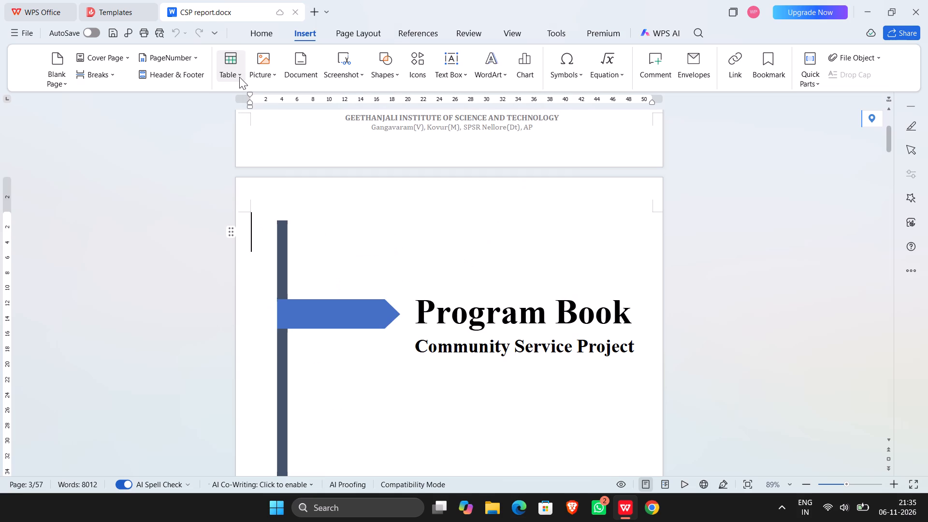
Insert centred page numbers in 1, 2, 3 format in the Program Book page's header, applied from the current page.
{"action": "left_click", "coordinate": [195, 71]}
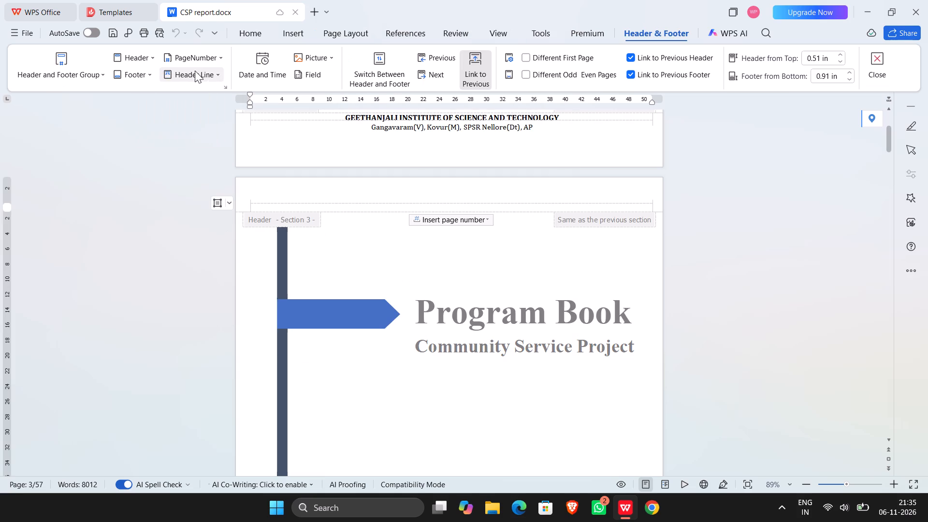
{"action": "left_click", "coordinate": [452, 218]}
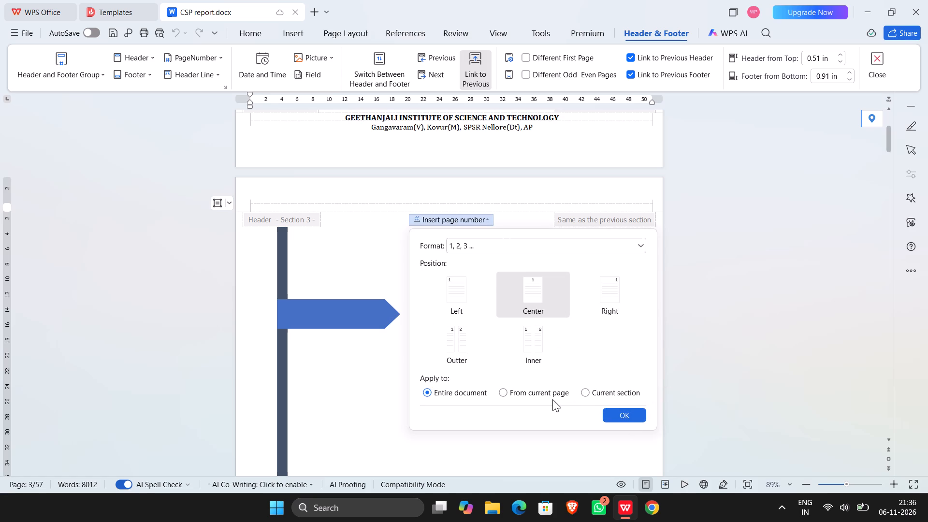
{"action": "left_click", "coordinate": [551, 394]}
{"action": "left_click", "coordinate": [618, 415]}
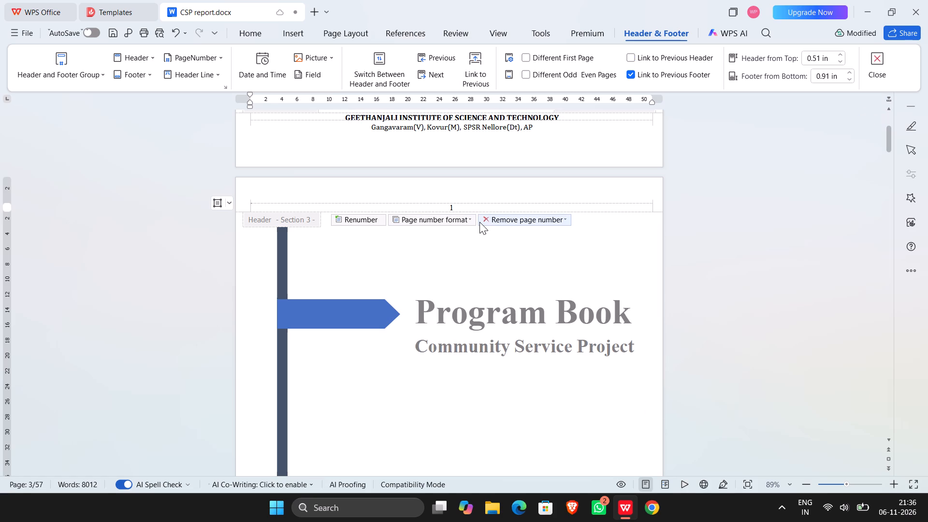
{"action": "key", "text": "Return"}
{"action": "double_click", "coordinate": [476, 254]}
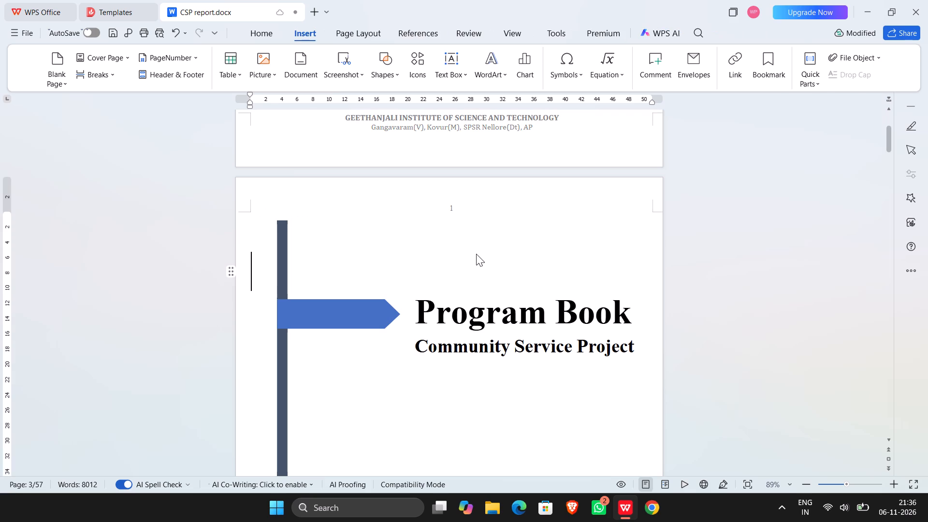
Remove the header page number from the Program Book cover page only, using the current page option.
{"action": "left_click", "coordinate": [463, 210]}
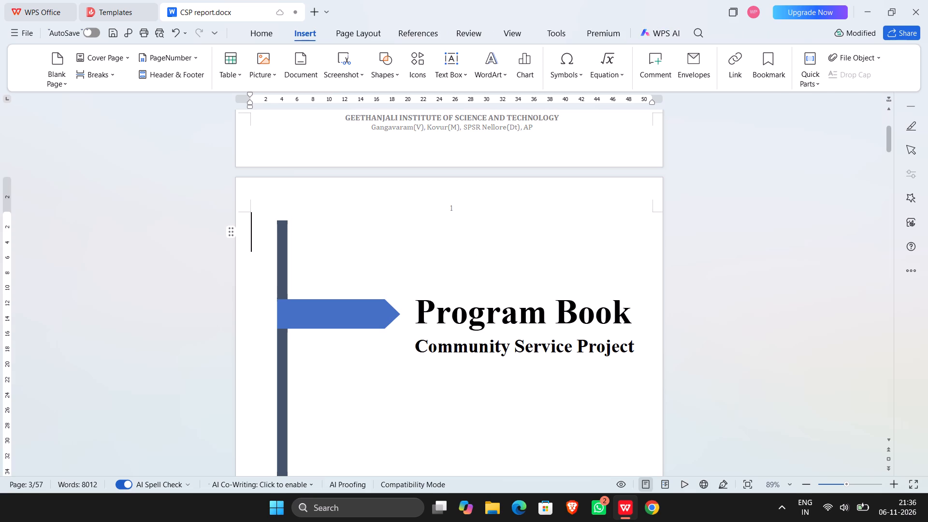
{"action": "left_click", "coordinate": [453, 202]}
{"action": "left_click", "coordinate": [455, 205]}
{"action": "double_click", "coordinate": [455, 205]}
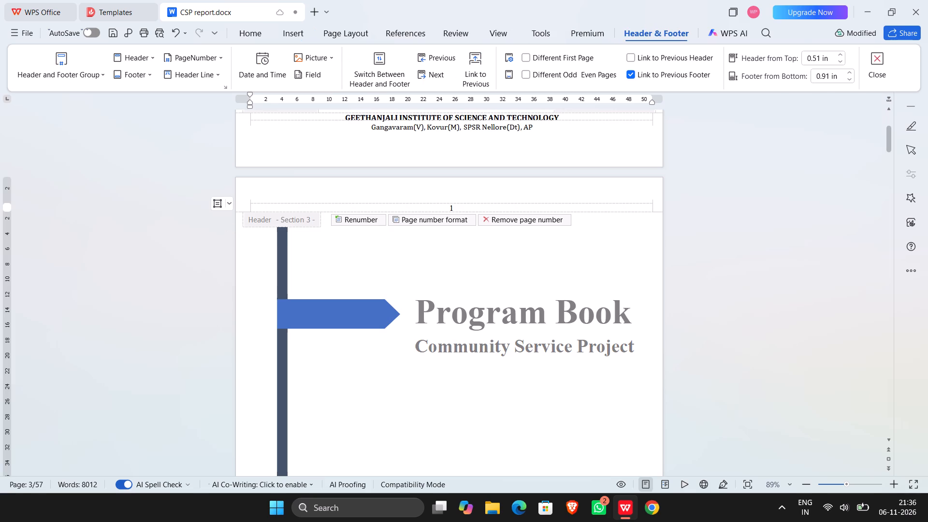
{"action": "left_click", "coordinate": [455, 205]}
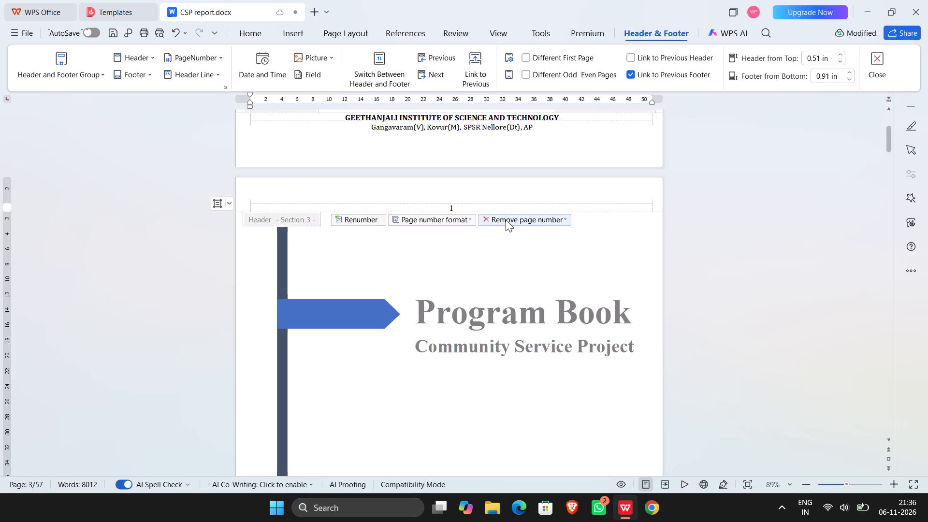
{"action": "left_click", "coordinate": [506, 219]}
{"action": "left_click", "coordinate": [506, 219]}
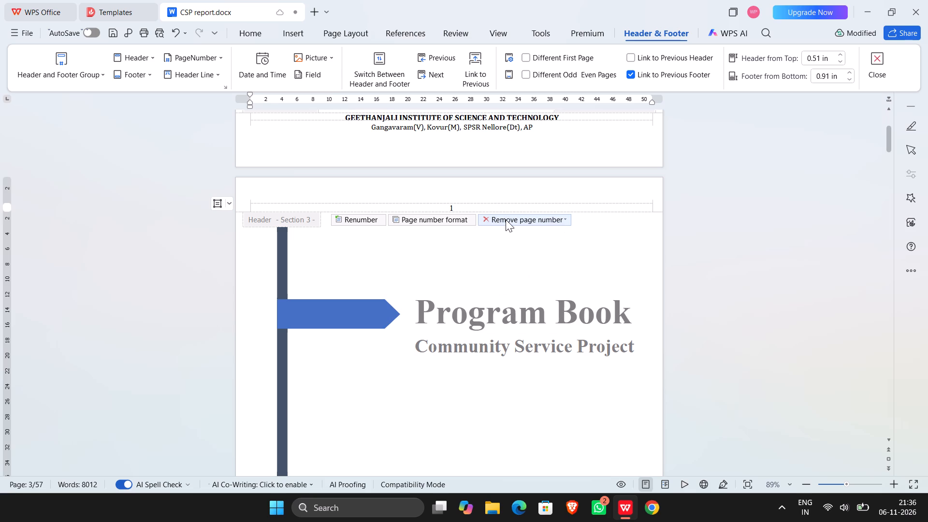
{"action": "left_click", "coordinate": [500, 218]}
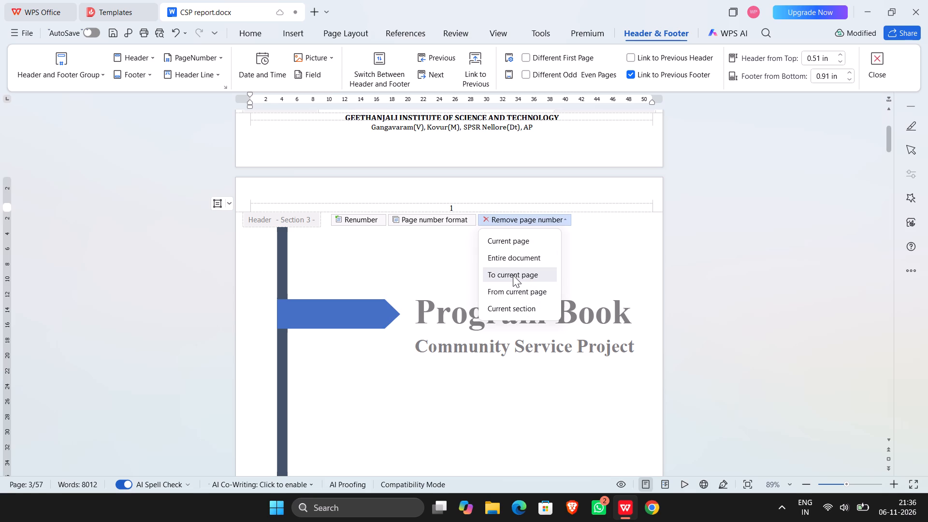
{"action": "left_click", "coordinate": [509, 241]}
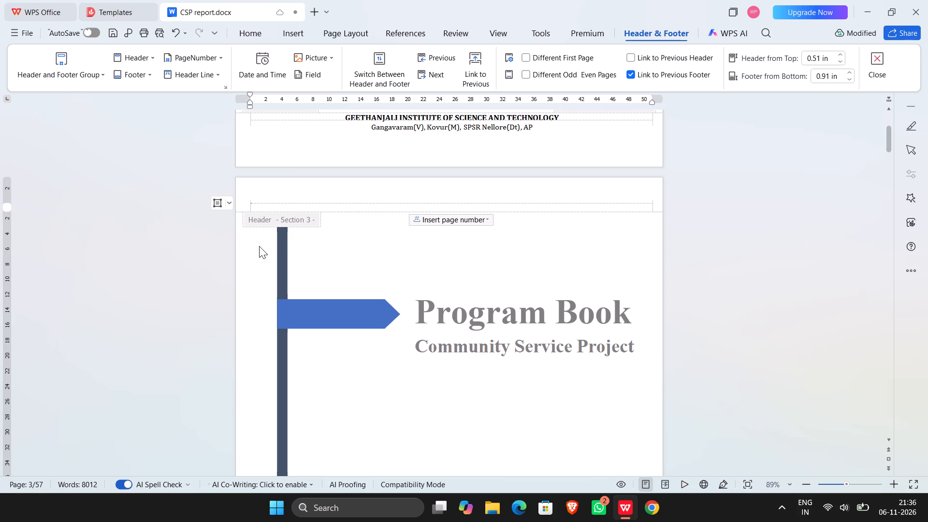
{"action": "double_click", "coordinate": [237, 257]}
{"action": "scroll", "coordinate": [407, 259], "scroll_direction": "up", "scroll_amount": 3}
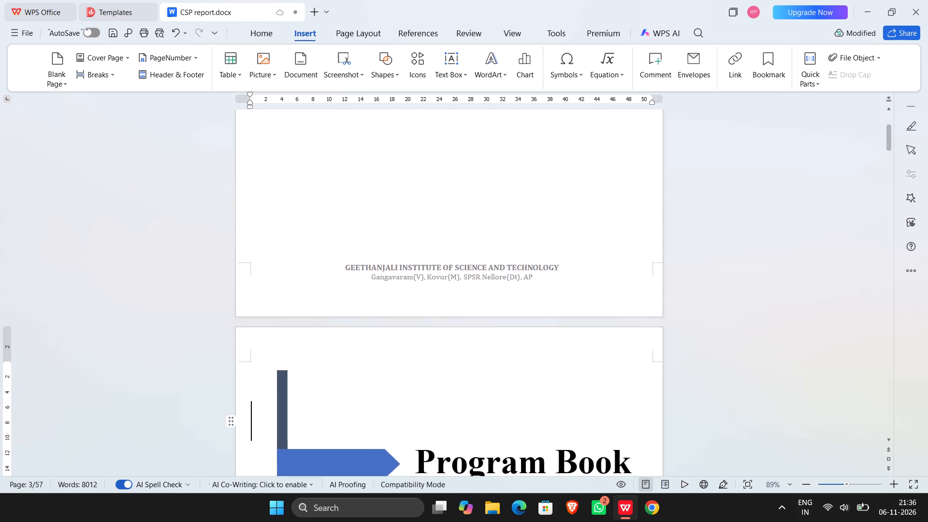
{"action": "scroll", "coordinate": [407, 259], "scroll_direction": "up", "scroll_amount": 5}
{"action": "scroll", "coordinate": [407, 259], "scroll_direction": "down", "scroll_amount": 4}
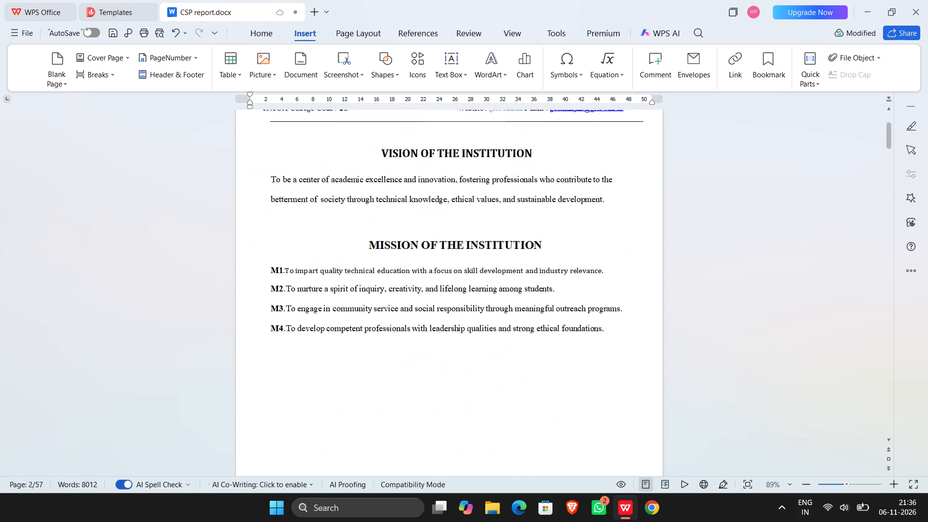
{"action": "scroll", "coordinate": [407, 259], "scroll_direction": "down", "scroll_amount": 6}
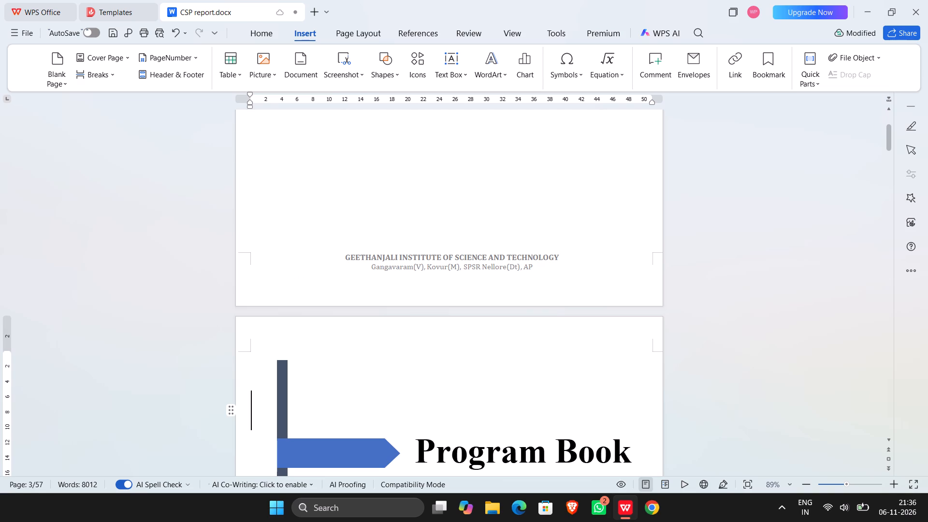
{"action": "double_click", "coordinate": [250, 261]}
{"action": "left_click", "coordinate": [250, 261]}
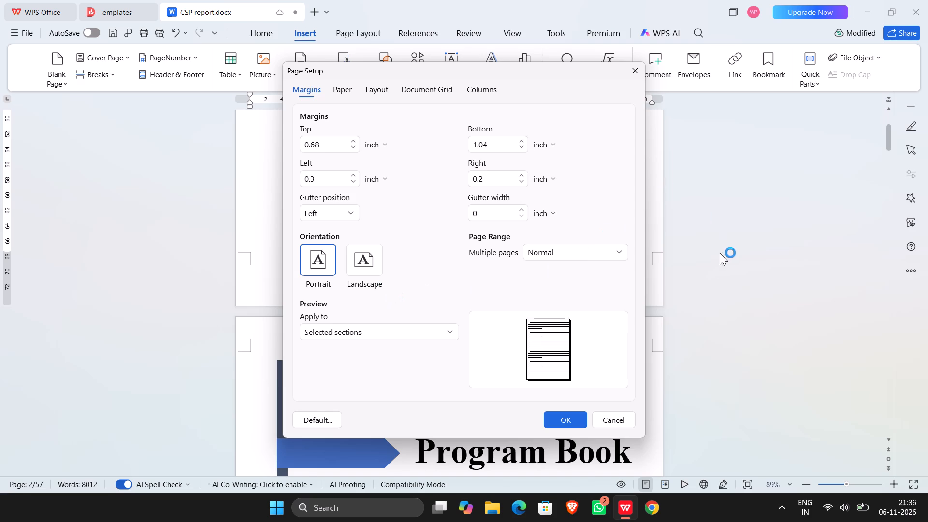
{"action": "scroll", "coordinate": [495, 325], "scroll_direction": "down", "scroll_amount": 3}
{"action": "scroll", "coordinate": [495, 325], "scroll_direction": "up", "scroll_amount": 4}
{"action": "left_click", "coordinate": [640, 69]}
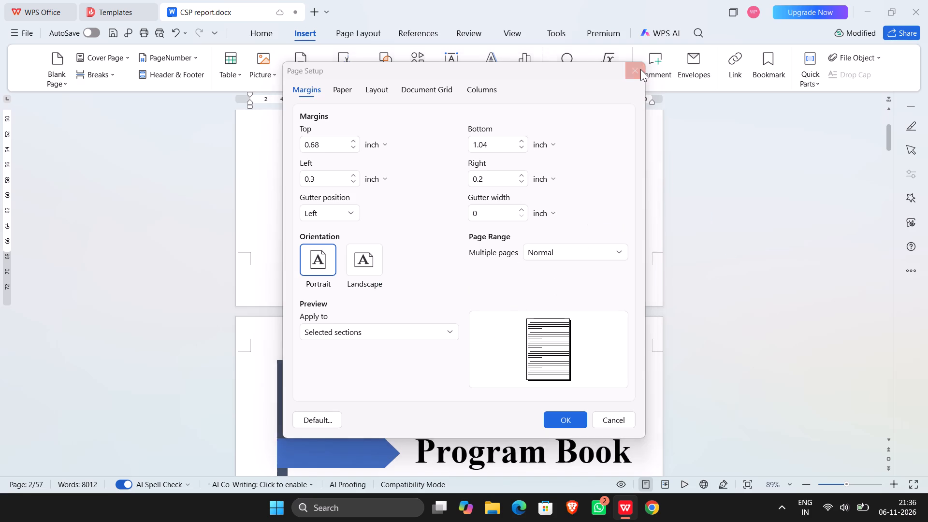
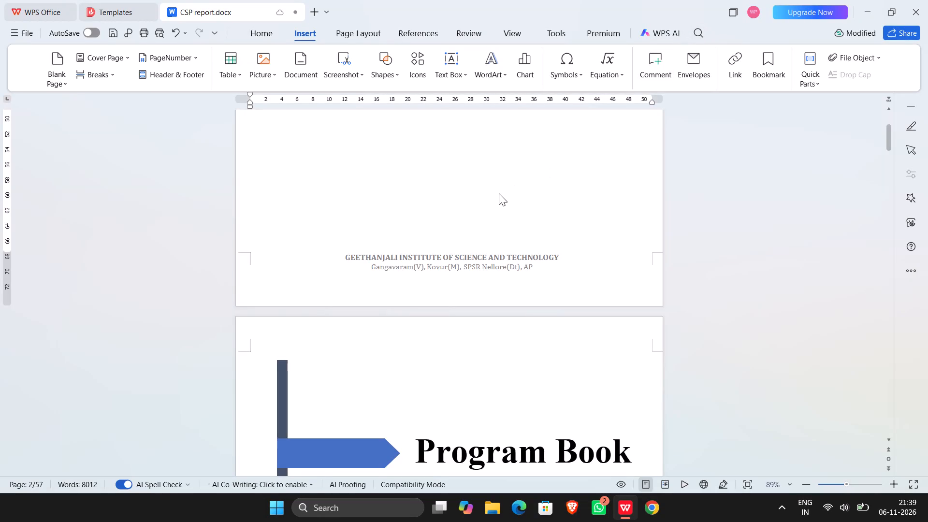
Open the header of the Program Book cover page for editing.
{"action": "left_click", "coordinate": [499, 193]}
{"action": "left_click", "coordinate": [467, 328]}
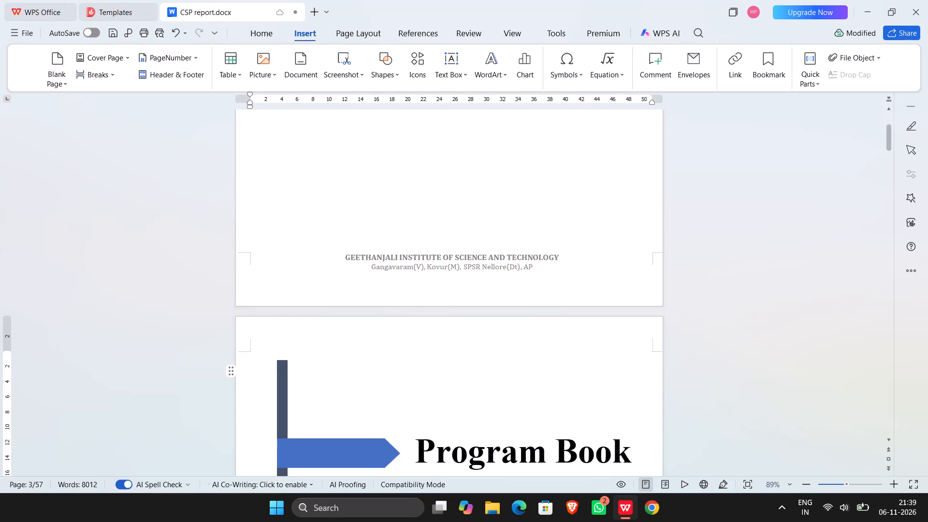
{"action": "double_click", "coordinate": [467, 328]}
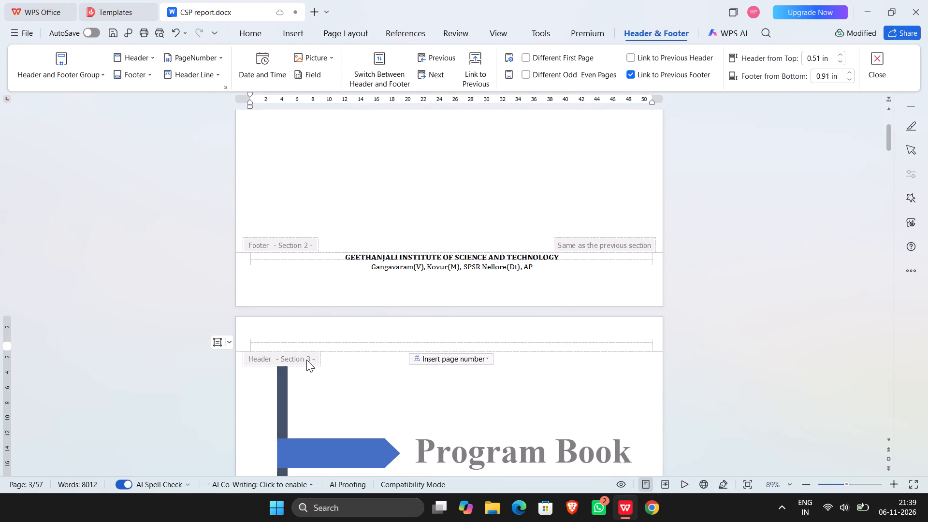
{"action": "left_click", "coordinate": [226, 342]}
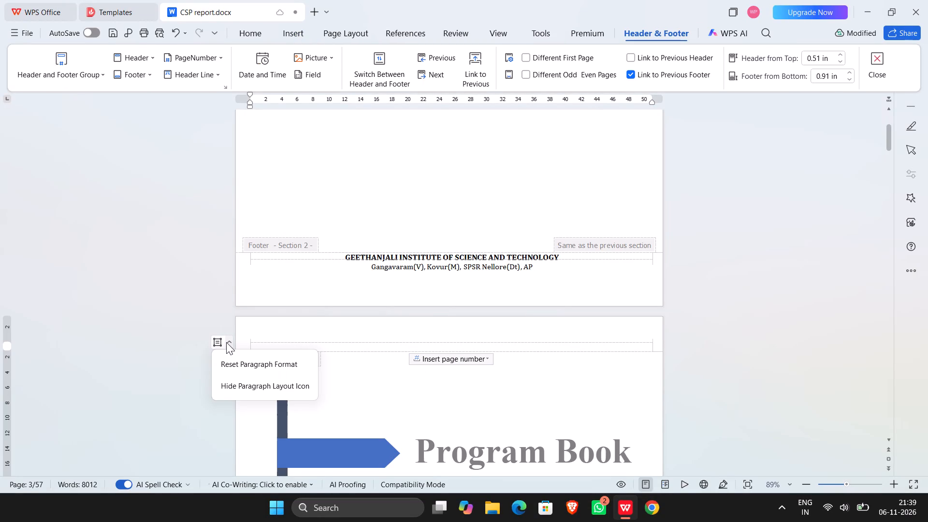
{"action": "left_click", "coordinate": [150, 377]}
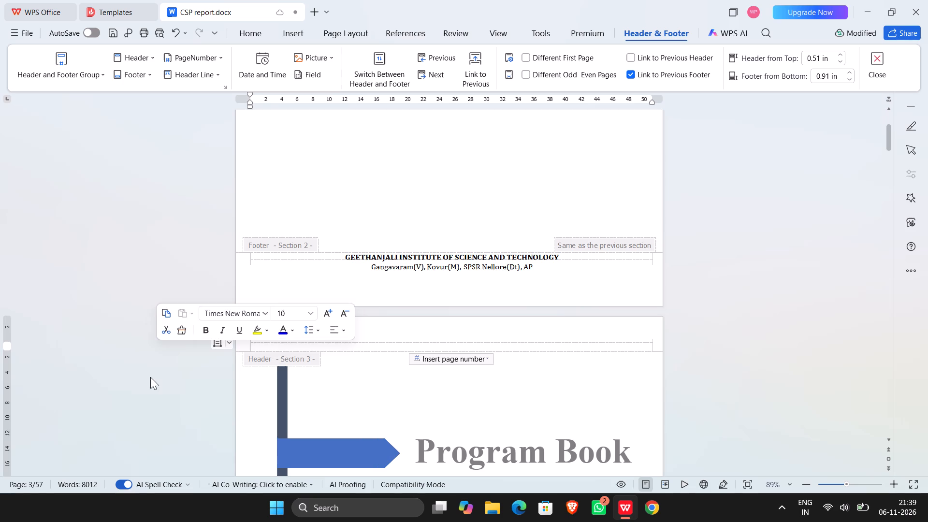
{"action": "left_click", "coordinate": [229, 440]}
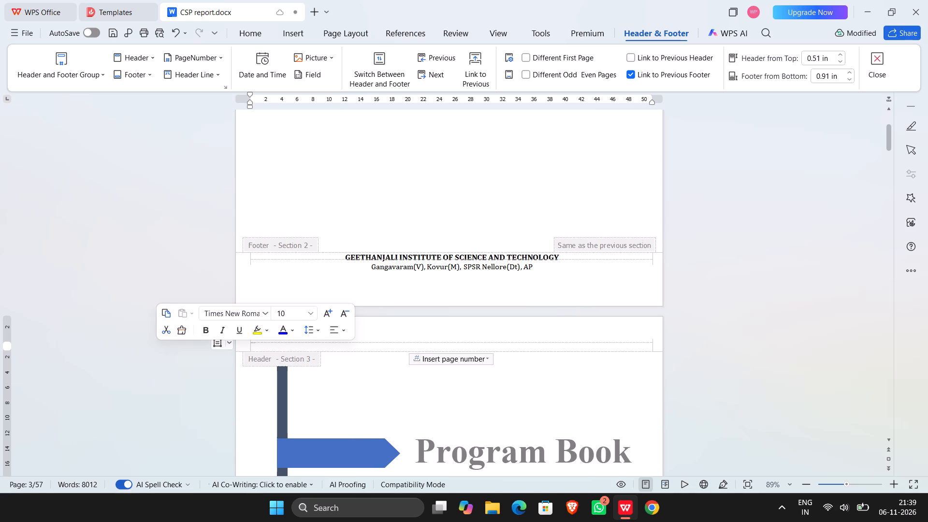
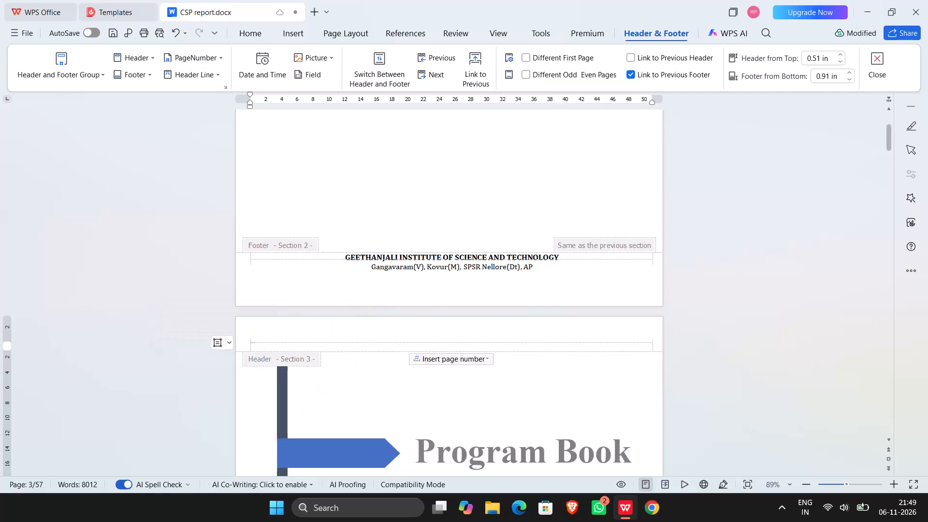
Exit header and footer editing and return to the body text of the Program Book cover page.
{"action": "left_click", "coordinate": [617, 232]}
{"action": "left_click", "coordinate": [710, 282]}
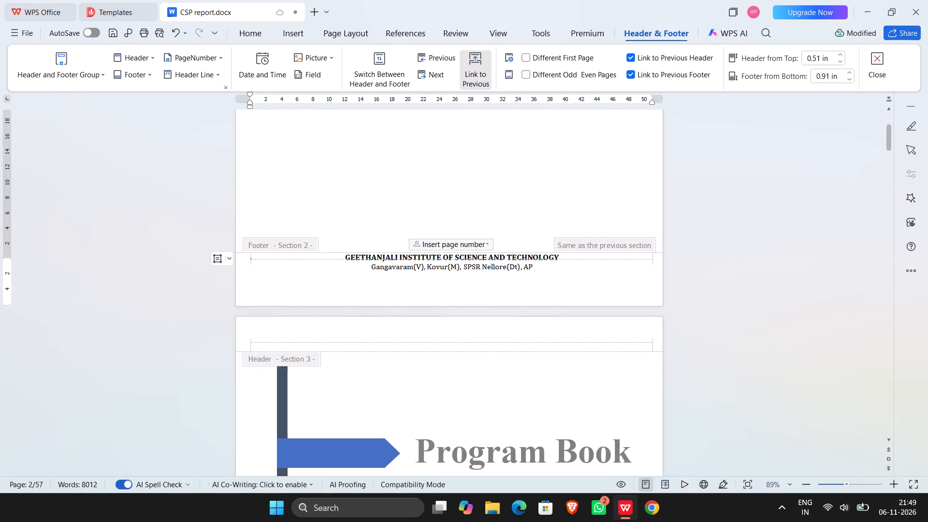
{"action": "double_click", "coordinate": [710, 282]}
{"action": "double_click", "coordinate": [710, 282]}
{"action": "double_click", "coordinate": [631, 321]}
{"action": "triple_click", "coordinate": [579, 410]}
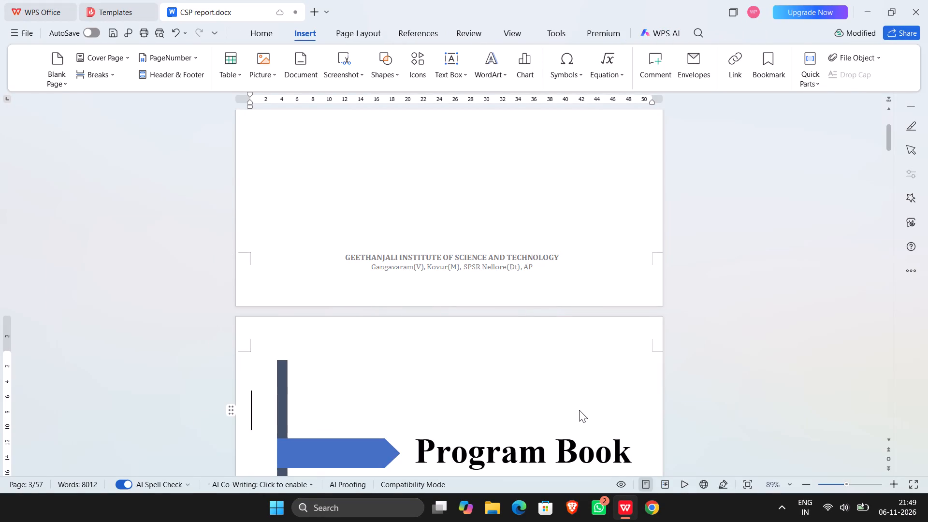
Check the page numbering in the headers from the Program Book cover onto the Community Service Project Report title page.
{"action": "scroll", "coordinate": [579, 410], "scroll_direction": "down", "scroll_amount": 9}
{"action": "scroll", "coordinate": [579, 410], "scroll_direction": "up", "scroll_amount": 1}
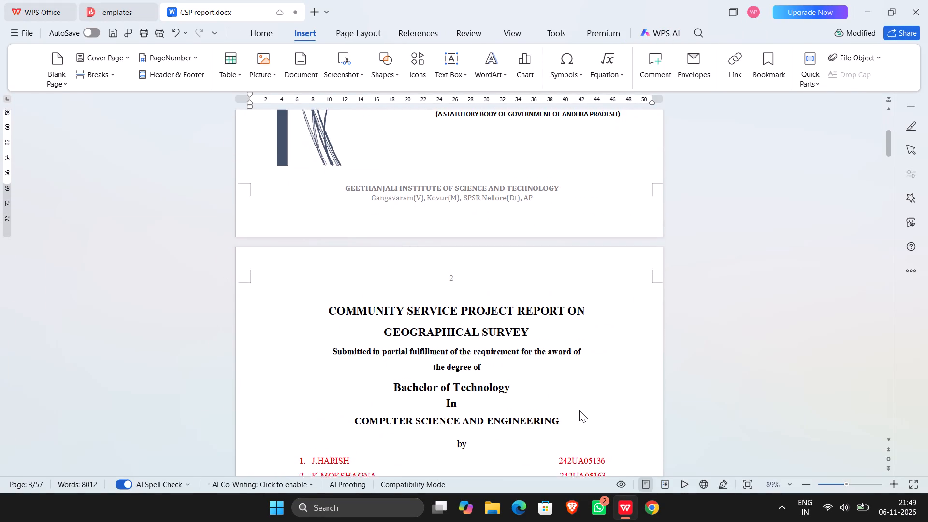
{"action": "scroll", "coordinate": [579, 410], "scroll_direction": "up", "scroll_amount": 1}
{"action": "scroll", "coordinate": [579, 410], "scroll_direction": "down", "scroll_amount": 4}
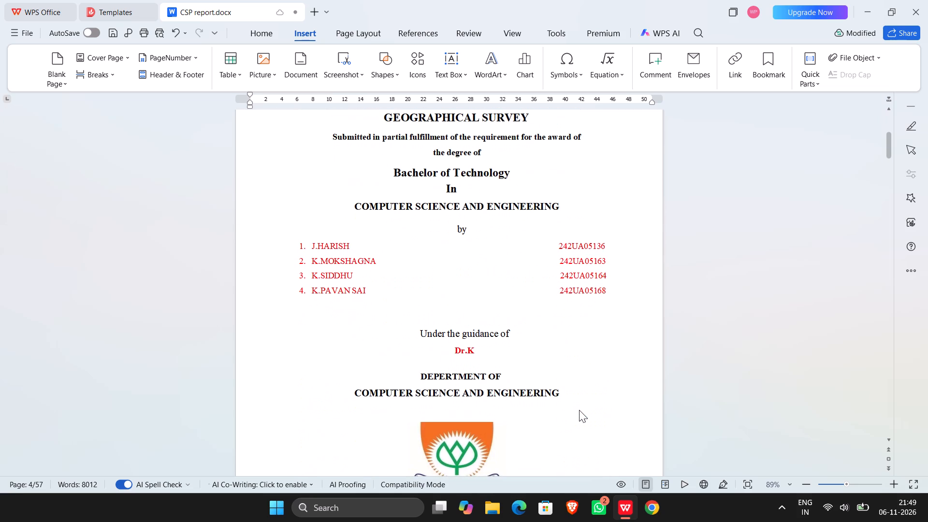
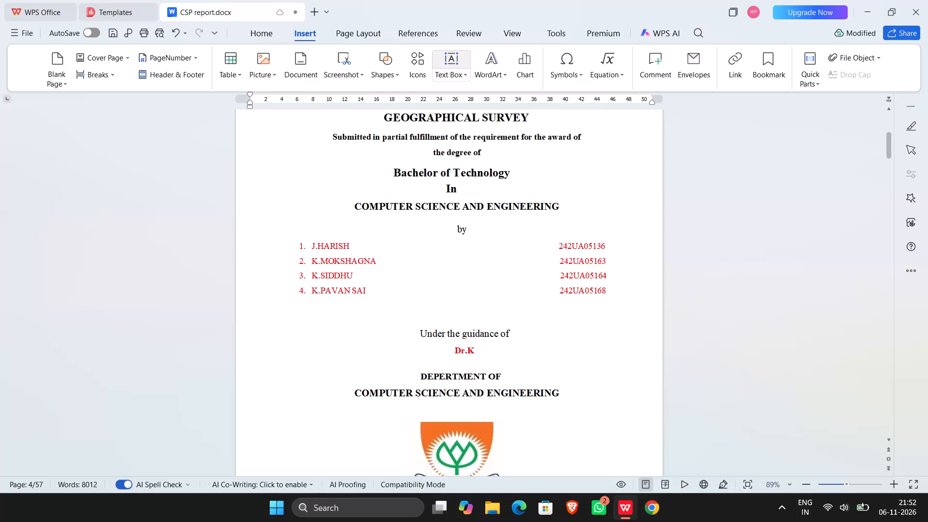
Recolour the title line GEOGRAPHICAL SURVEY on the report's first page to the standard red font colour.
{"action": "scroll", "coordinate": [405, 295], "scroll_direction": "down", "scroll_amount": 1}
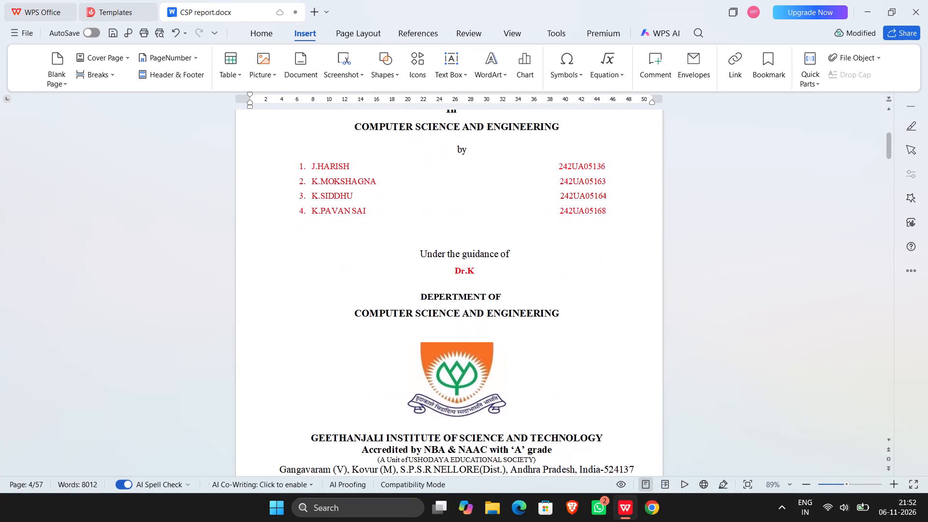
{"action": "scroll", "coordinate": [405, 295], "scroll_direction": "down", "scroll_amount": 1}
{"action": "scroll", "coordinate": [405, 295], "scroll_direction": "up", "scroll_amount": 17}
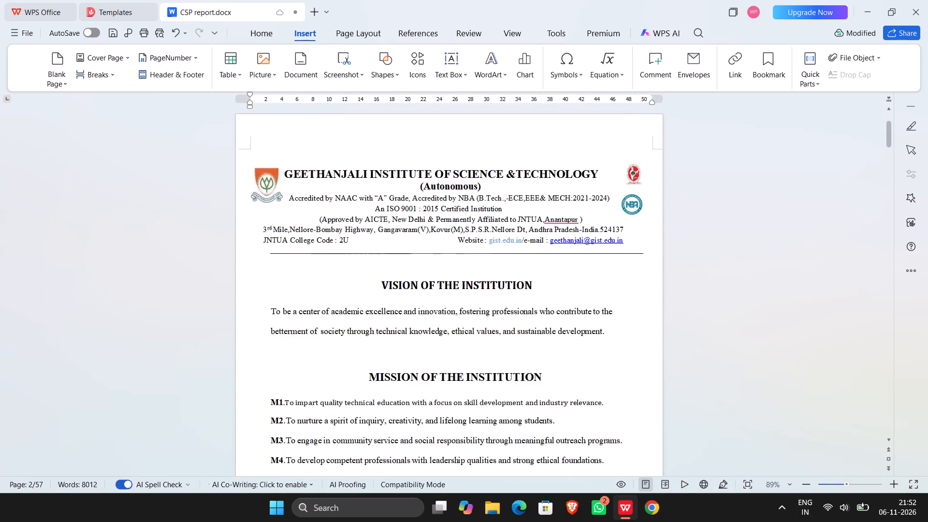
{"action": "scroll", "coordinate": [405, 295], "scroll_direction": "up", "scroll_amount": 4}
{"action": "scroll", "coordinate": [405, 295], "scroll_direction": "down", "scroll_amount": 1}
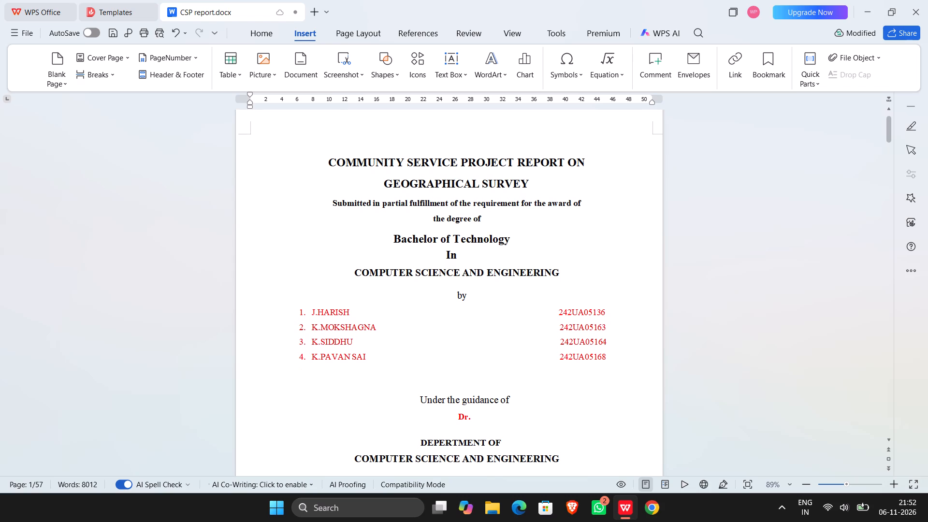
{"action": "double_click", "coordinate": [529, 184]}
{"action": "double_click", "coordinate": [529, 184]}
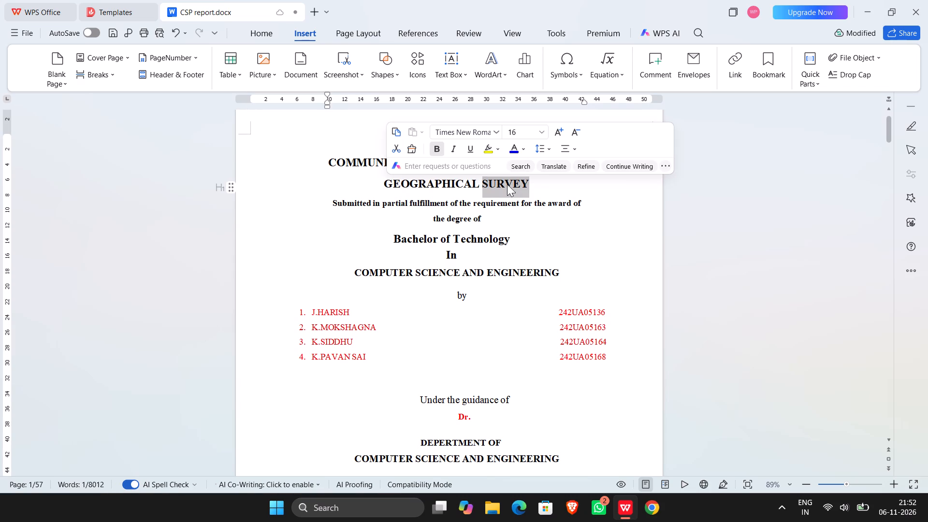
{"action": "left_click", "coordinate": [535, 188]}
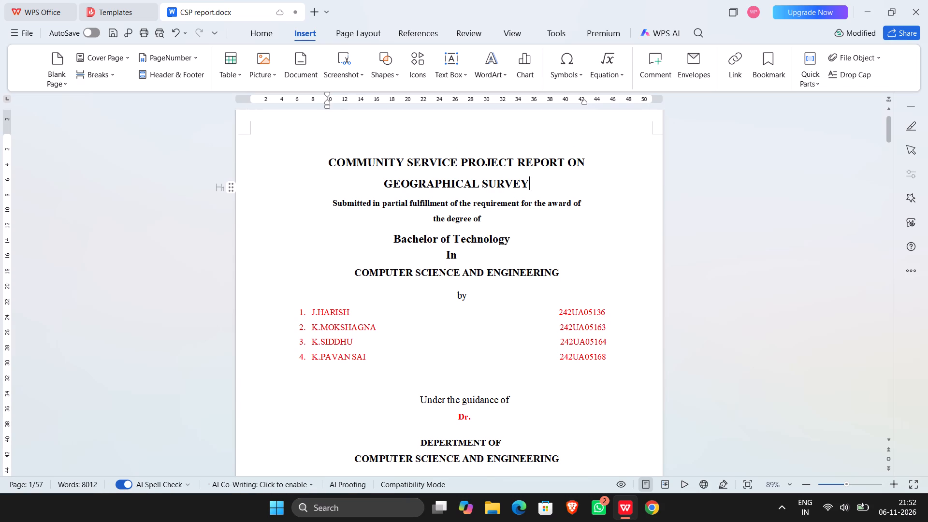
{"action": "left_click_drag", "start_coordinate": [528, 183], "coordinate": [380, 184]}
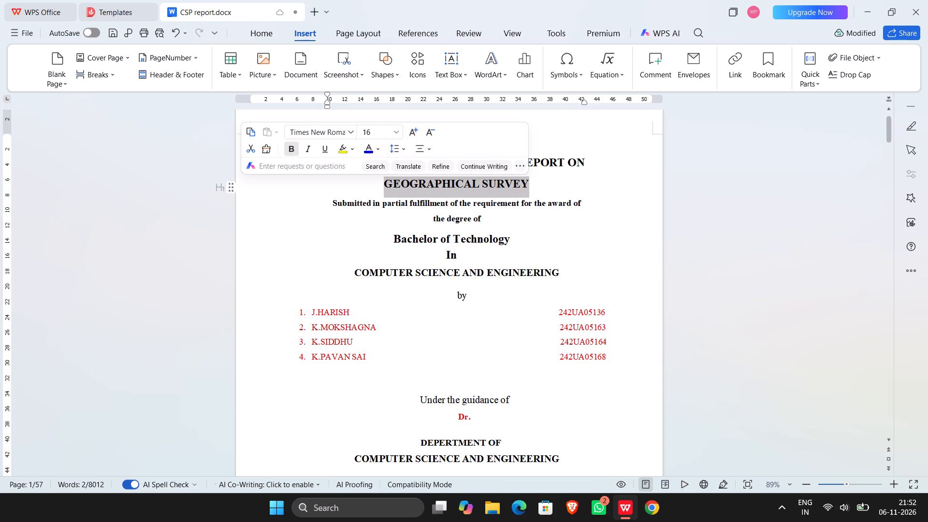
{"action": "left_click", "coordinate": [376, 150]}
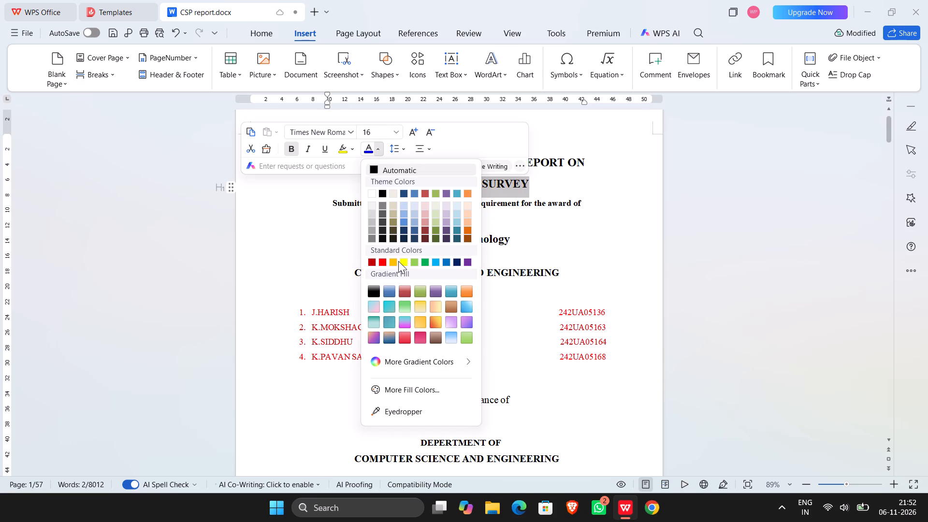
{"action": "left_click", "coordinate": [382, 266]}
{"action": "left_click", "coordinate": [357, 242]}
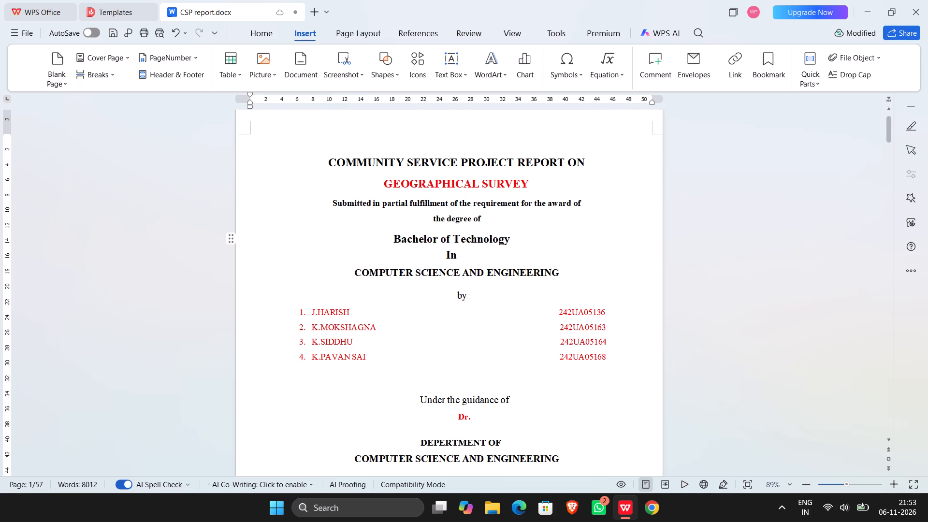
Apply the same red font colour to GEOGRAPHICAL SURVEY on the second title page, following the AP State Council cover.
{"action": "scroll", "coordinate": [491, 311], "scroll_direction": "down", "scroll_amount": 2}
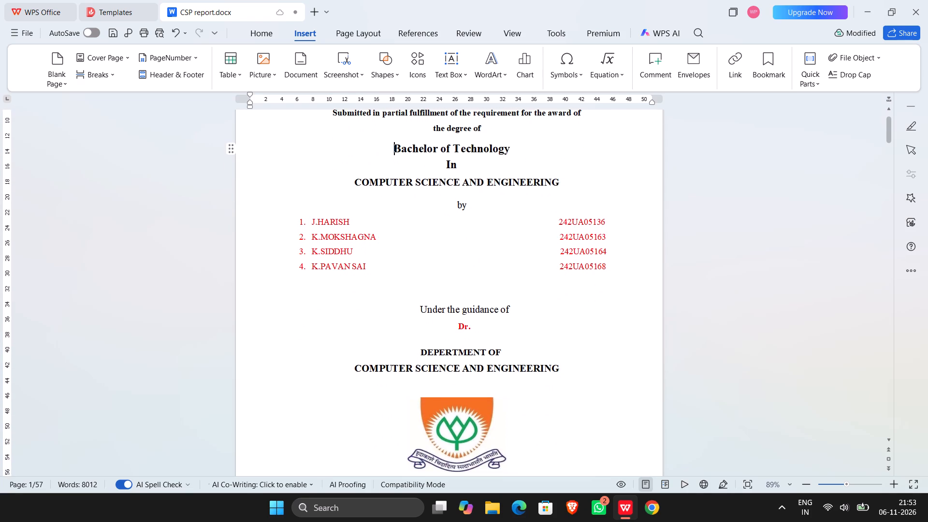
{"action": "scroll", "coordinate": [491, 311], "scroll_direction": "down", "scroll_amount": 6}
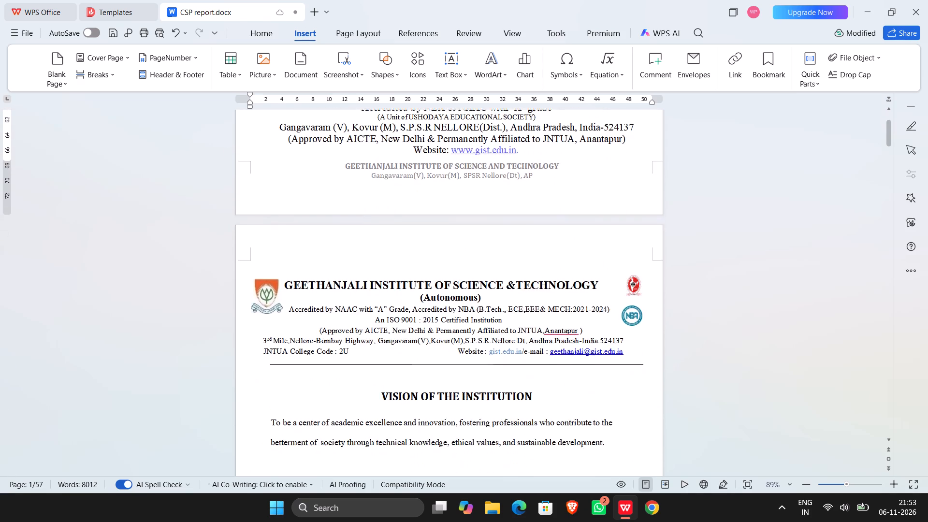
{"action": "scroll", "coordinate": [491, 311], "scroll_direction": "down", "scroll_amount": 4}
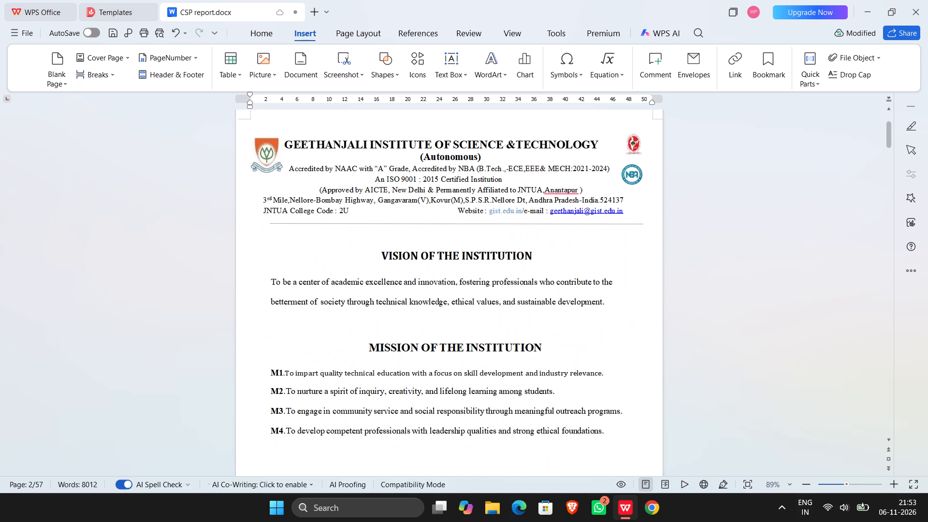
{"action": "scroll", "coordinate": [491, 311], "scroll_direction": "down", "scroll_amount": 3}
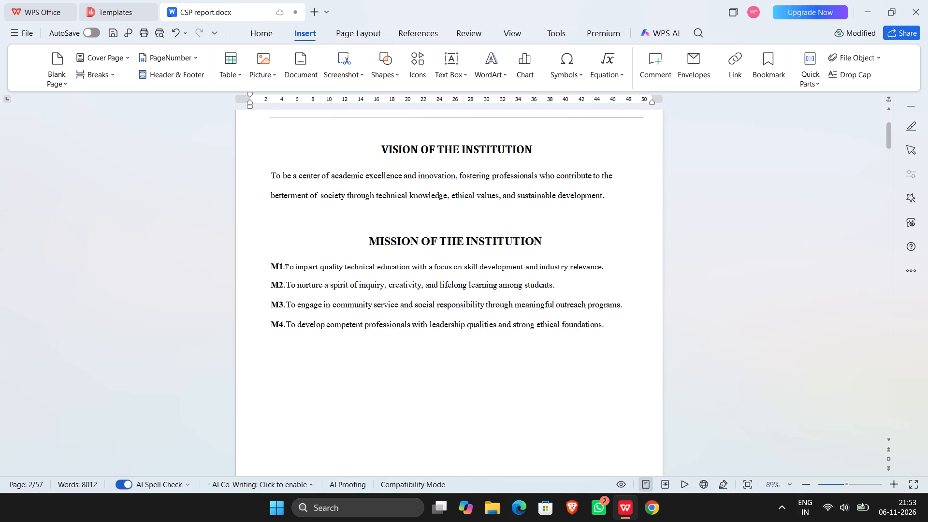
{"action": "scroll", "coordinate": [491, 311], "scroll_direction": "down", "scroll_amount": 9}
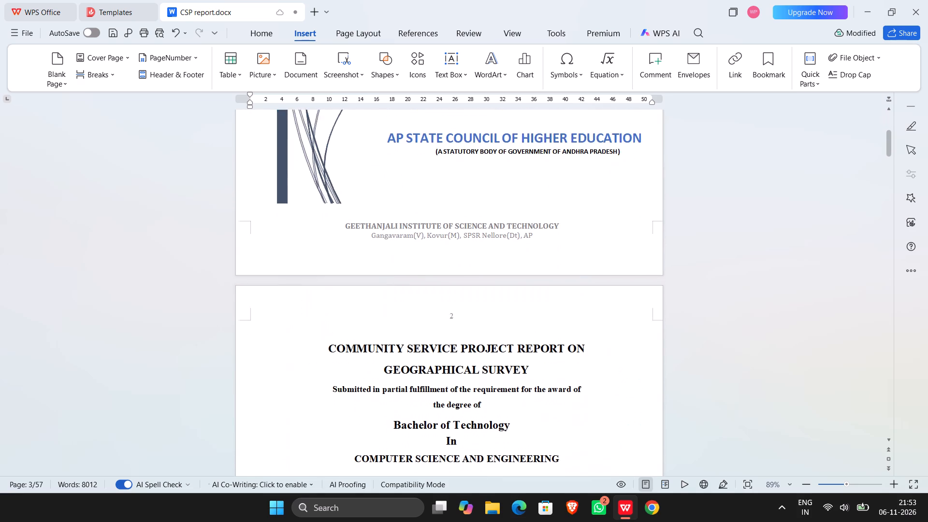
{"action": "scroll", "coordinate": [491, 311], "scroll_direction": "down", "scroll_amount": 2}
{"action": "scroll", "coordinate": [529, 367], "scroll_direction": "down", "scroll_amount": 1}
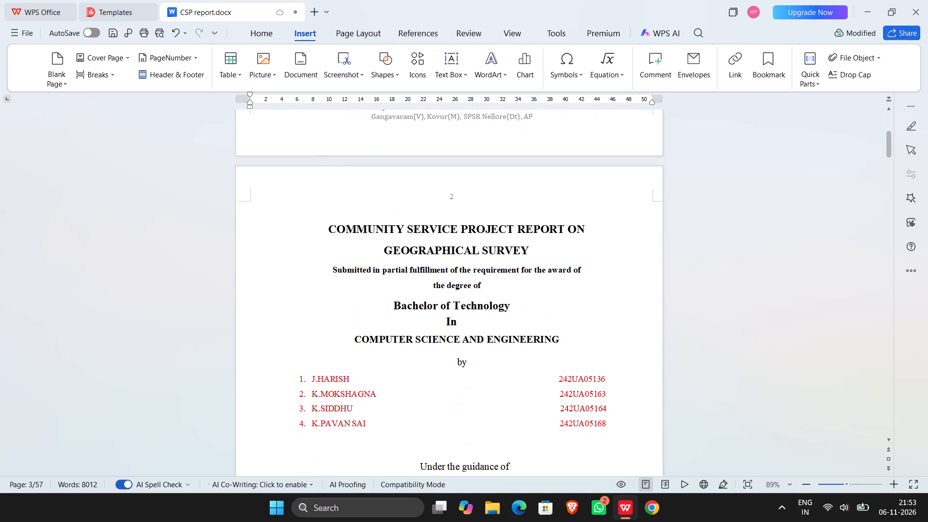
{"action": "left_click_drag", "start_coordinate": [528, 249], "coordinate": [393, 253]}
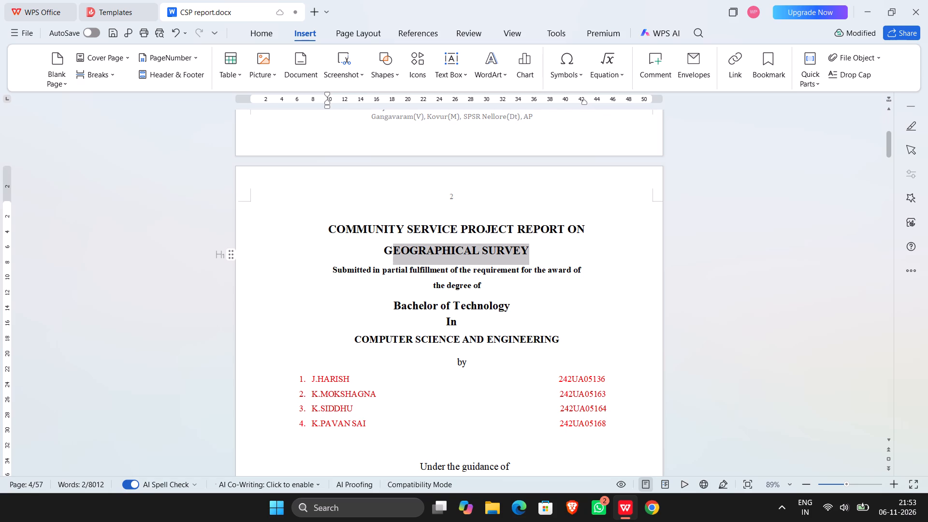
{"action": "left_click_drag", "start_coordinate": [393, 253], "coordinate": [383, 254]}
{"action": "left_click", "coordinate": [370, 216]}
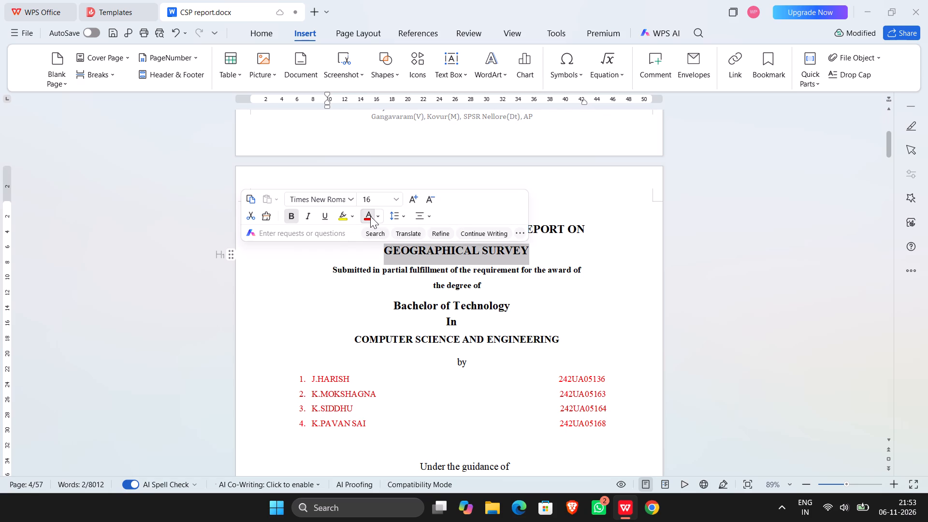
{"action": "left_click", "coordinate": [507, 438]}
Review the pages from the department vision through the Community Service Project table to the Program Book page for details still needing formatting.
{"action": "scroll", "coordinate": [507, 438], "scroll_direction": "down", "scroll_amount": 8}
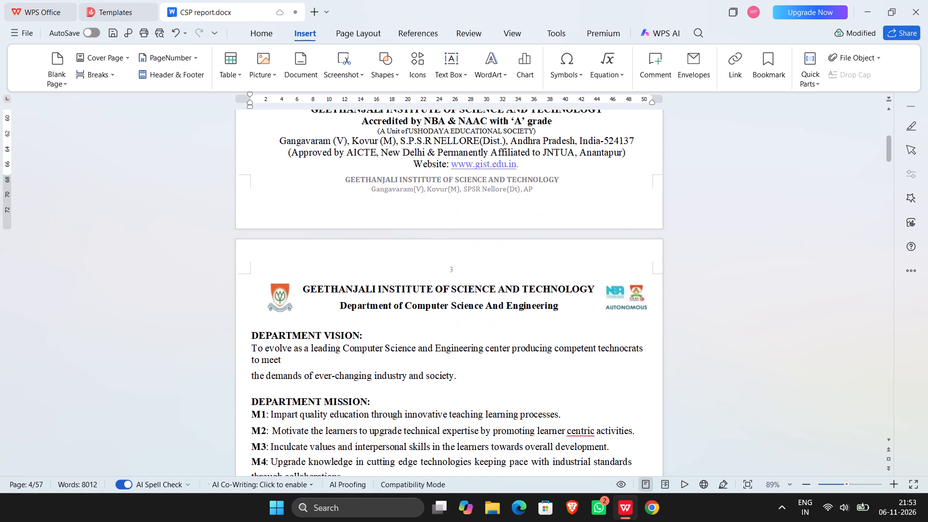
{"action": "scroll", "coordinate": [507, 438], "scroll_direction": "down", "scroll_amount": 7}
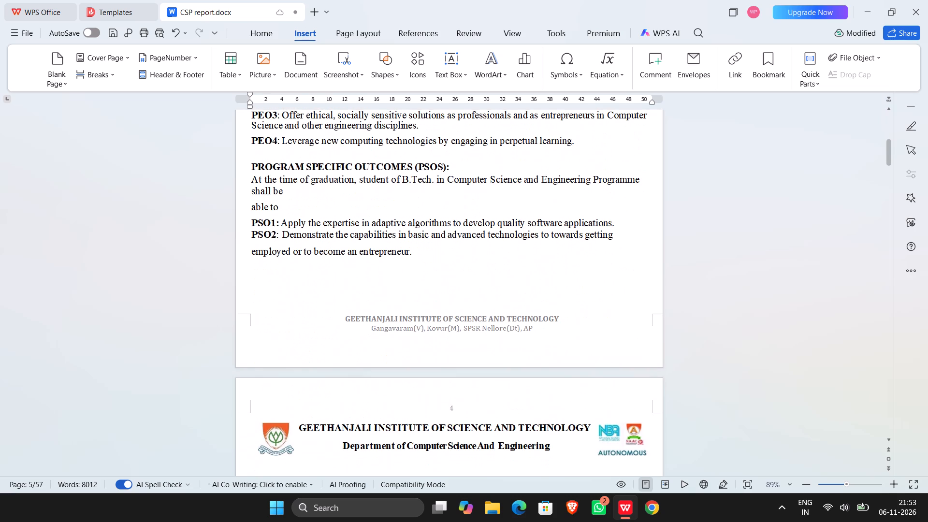
{"action": "scroll", "coordinate": [455, 265], "scroll_direction": "down", "scroll_amount": 3}
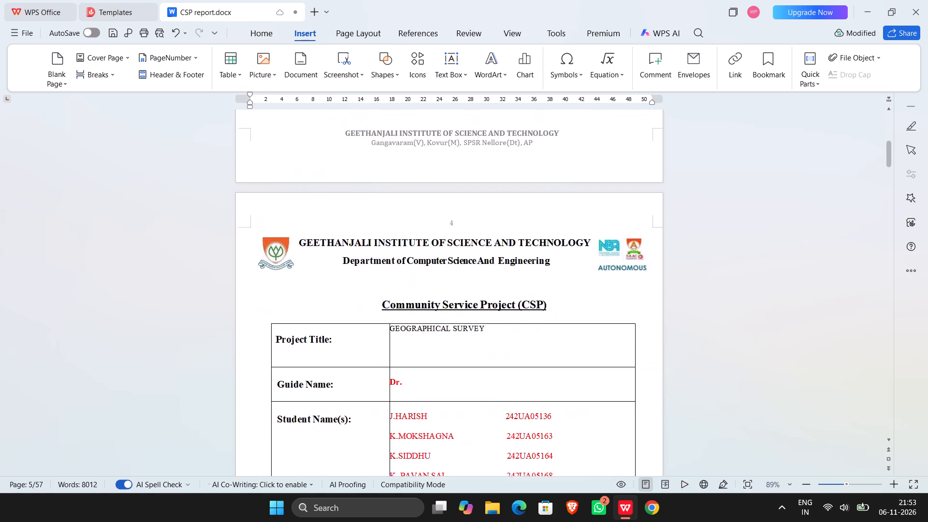
{"action": "scroll", "coordinate": [455, 265], "scroll_direction": "down", "scroll_amount": 2}
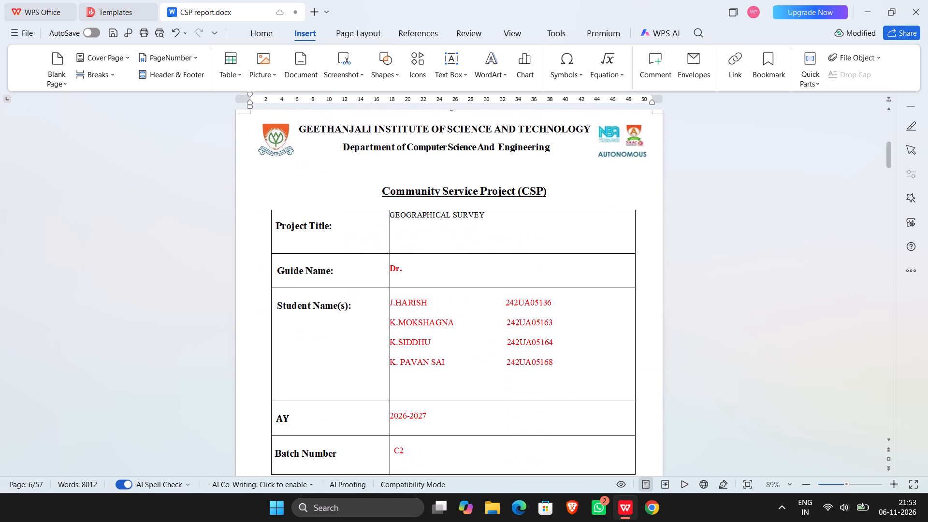
{"action": "scroll", "coordinate": [455, 265], "scroll_direction": "up", "scroll_amount": 4}
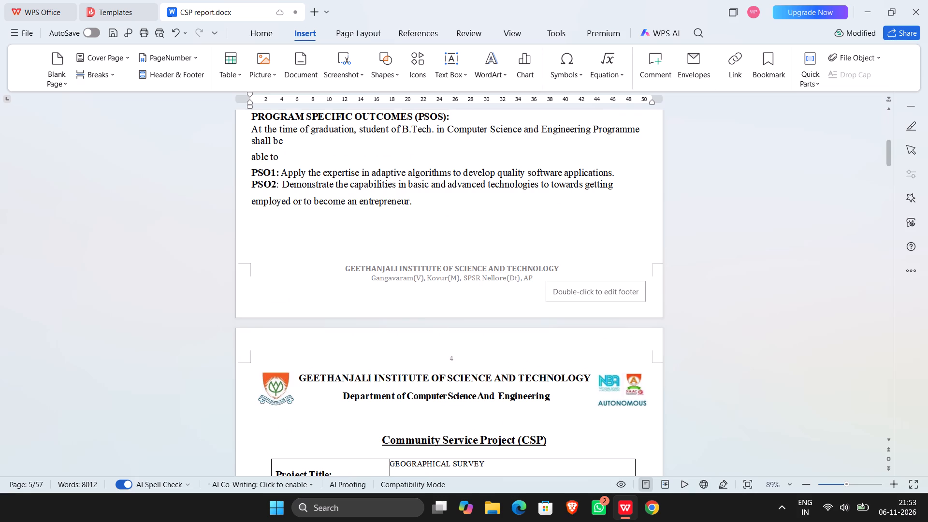
{"action": "scroll", "coordinate": [545, 273], "scroll_direction": "down", "scroll_amount": 6}
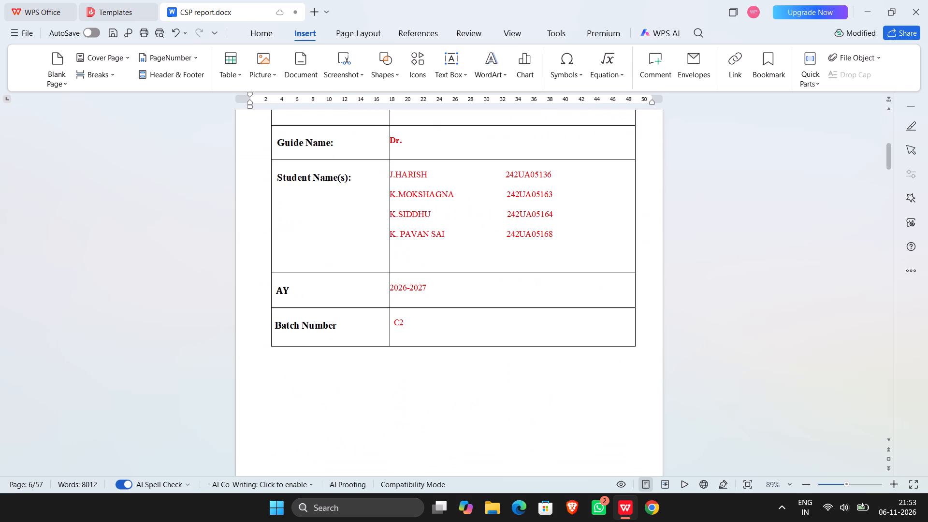
{"action": "scroll", "coordinate": [545, 273], "scroll_direction": "down", "scroll_amount": 2}
{"action": "scroll", "coordinate": [545, 273], "scroll_direction": "up", "scroll_amount": 3}
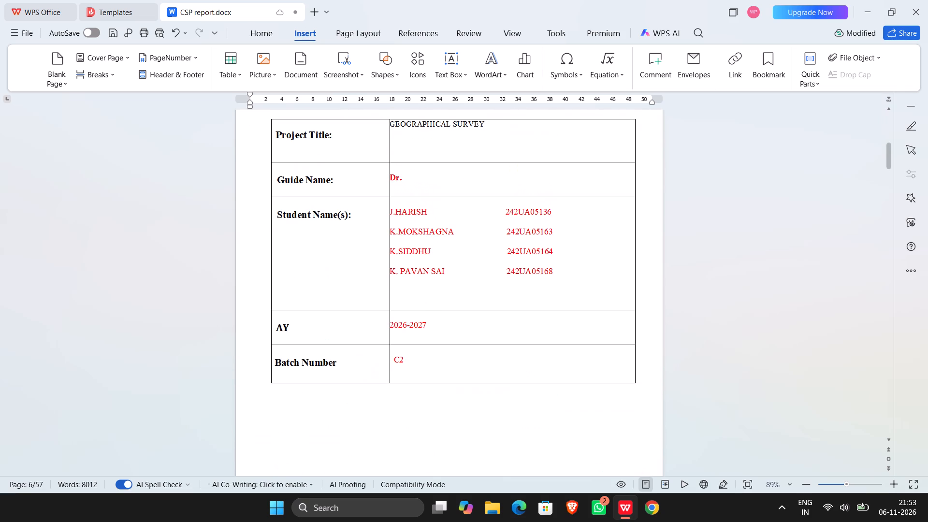
{"action": "scroll", "coordinate": [545, 273], "scroll_direction": "down", "scroll_amount": 5}
{"action": "scroll", "coordinate": [545, 273], "scroll_direction": "up", "scroll_amount": 5}
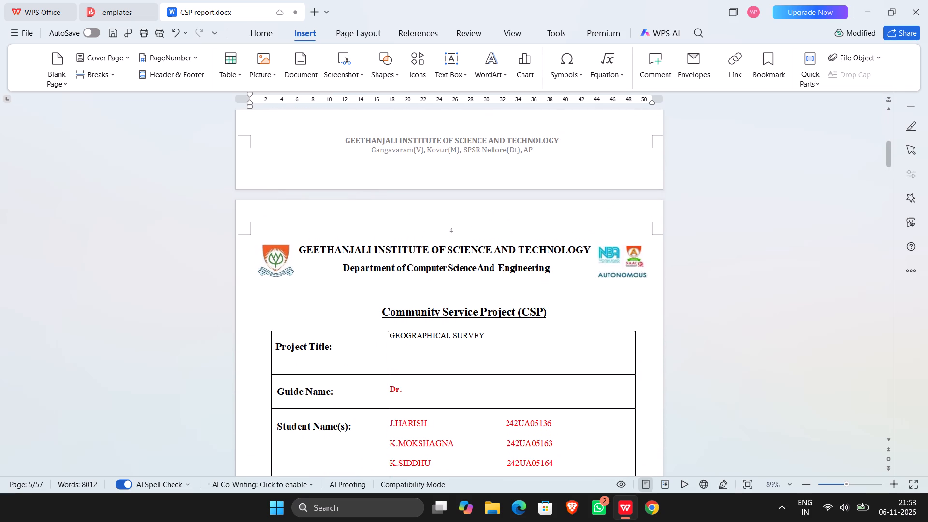
{"action": "scroll", "coordinate": [545, 273], "scroll_direction": "down", "scroll_amount": 3}
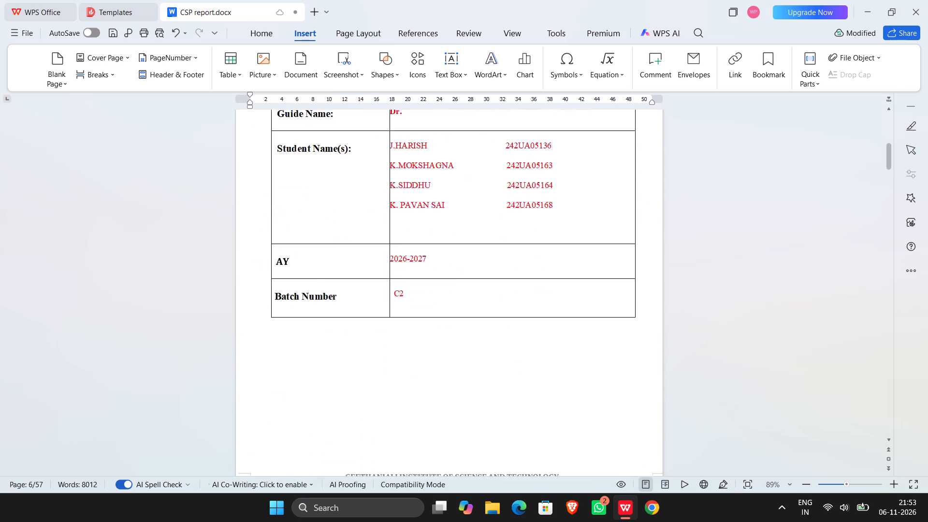
{"action": "scroll", "coordinate": [545, 273], "scroll_direction": "down", "scroll_amount": 5}
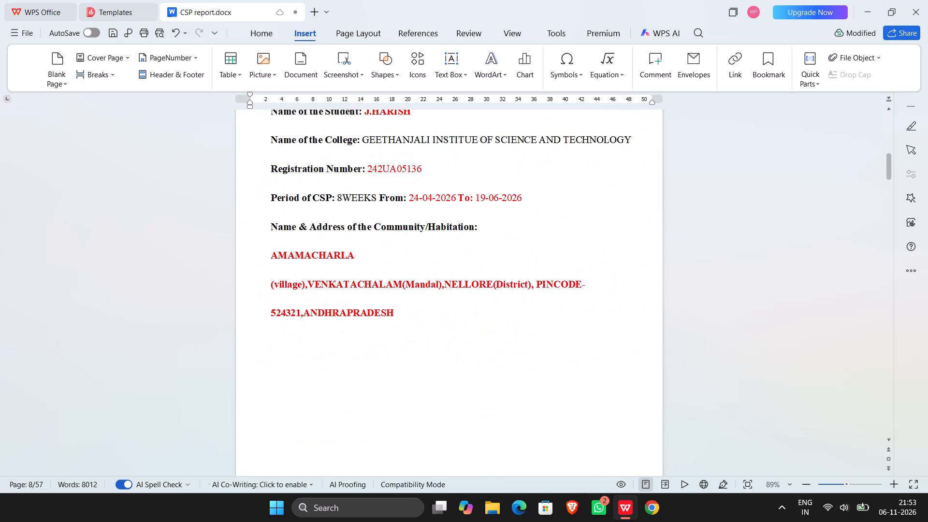
{"action": "scroll", "coordinate": [545, 273], "scroll_direction": "up", "scroll_amount": 6}
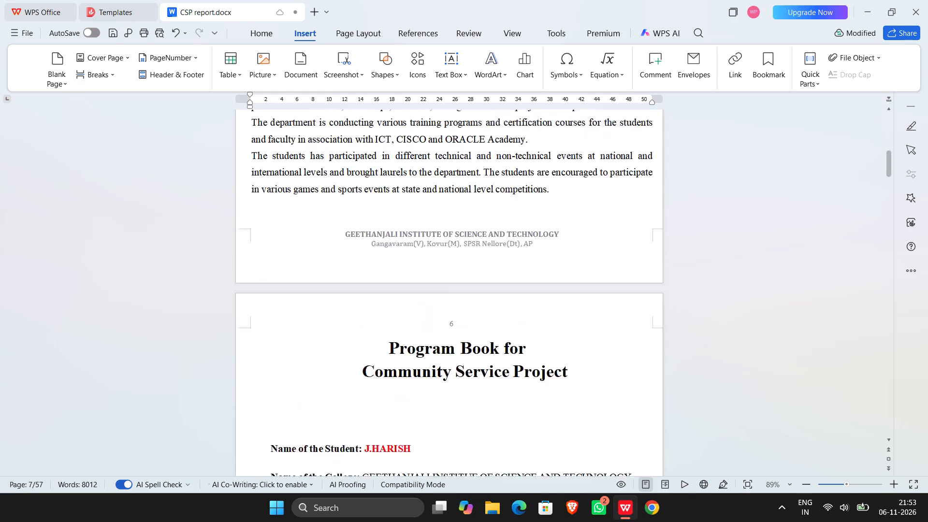
{"action": "scroll", "coordinate": [545, 273], "scroll_direction": "up", "scroll_amount": 8}
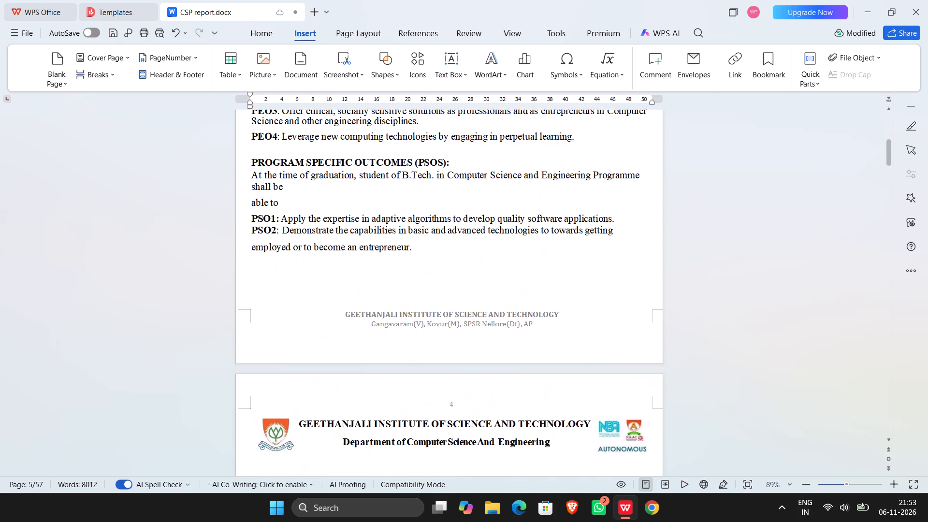
Insert two blank lines above GEOGRAPHICAL SURVEY in the Project Title cell of the Community Service Project table.
{"action": "scroll", "coordinate": [545, 273], "scroll_direction": "down", "scroll_amount": 4}
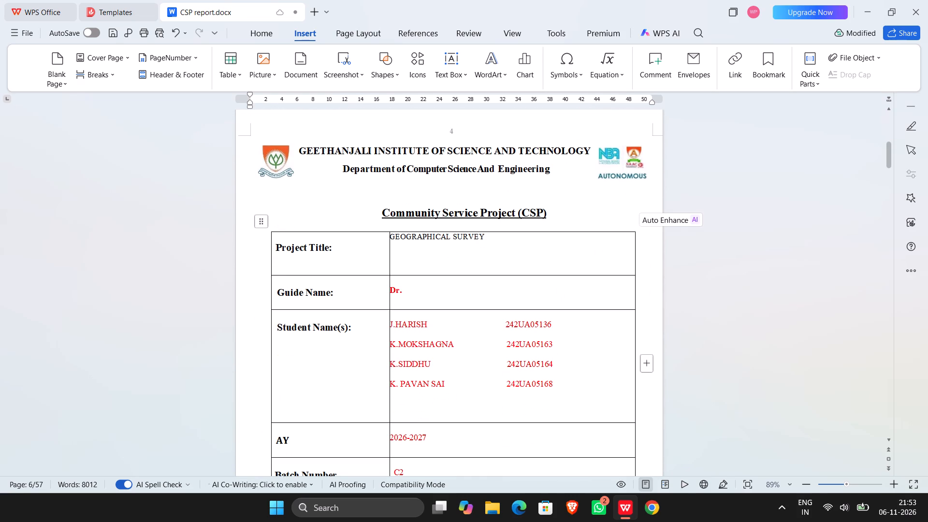
{"action": "left_click", "coordinate": [391, 237]}
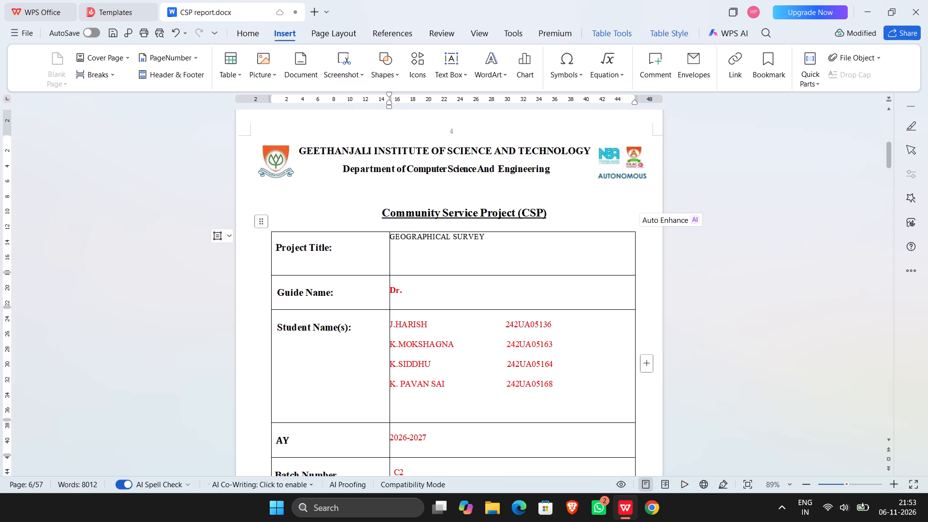
{"action": "key", "text": "Return"}
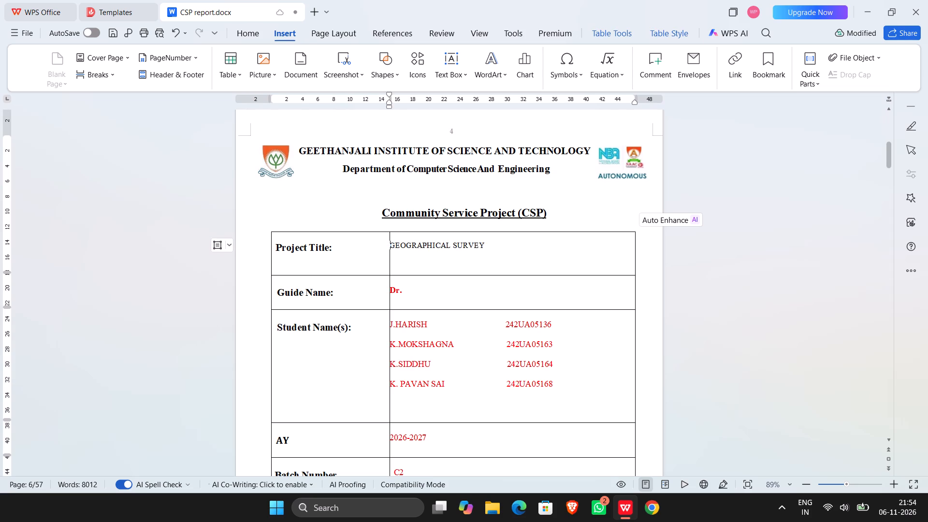
{"action": "key", "text": "Return"}
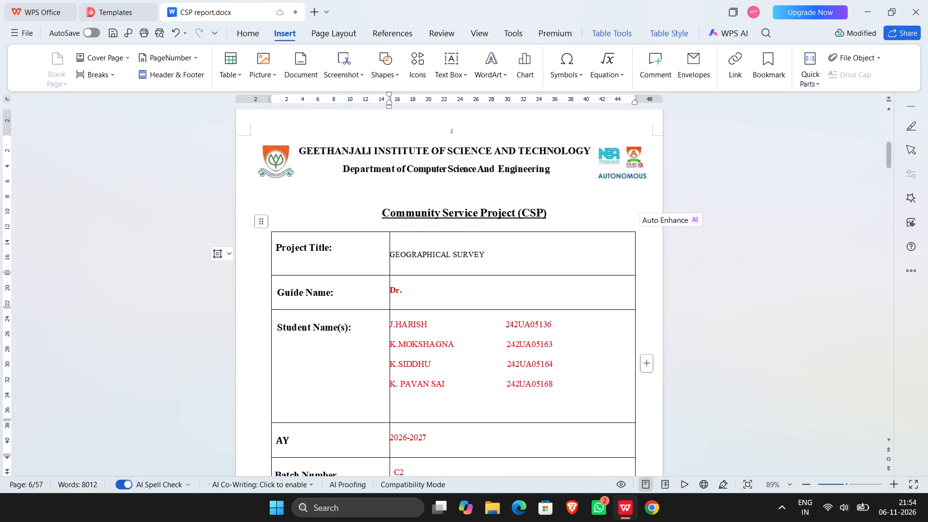
Colour the GEOGRAPHICAL SURVEY text in the Project Title cell red.
{"action": "left_click_drag", "start_coordinate": [489, 257], "coordinate": [393, 262]}
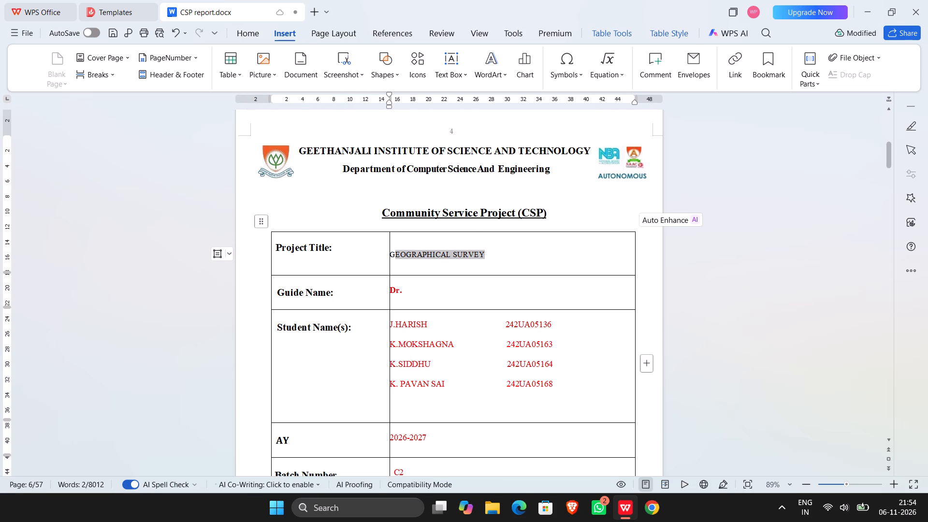
{"action": "left_click_drag", "start_coordinate": [393, 262], "coordinate": [391, 261]}
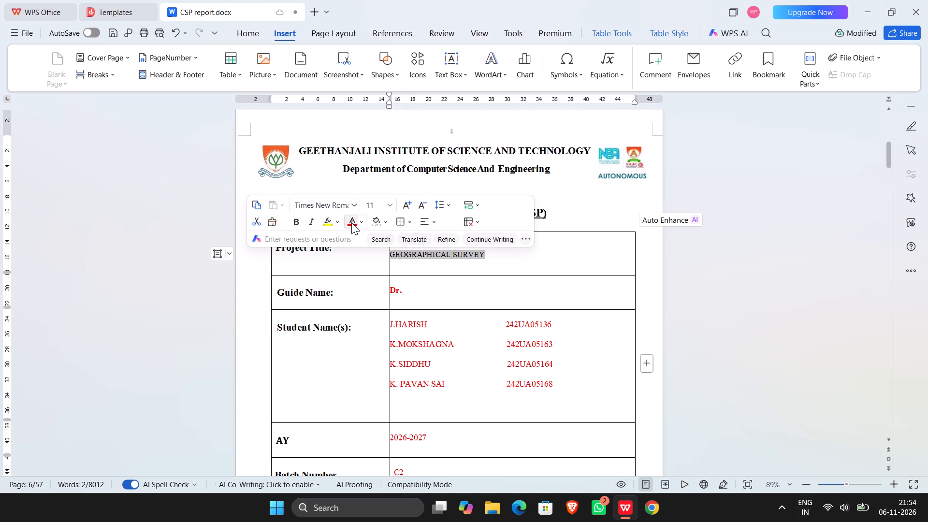
{"action": "left_click", "coordinate": [351, 222]}
{"action": "left_click", "coordinate": [435, 306]}
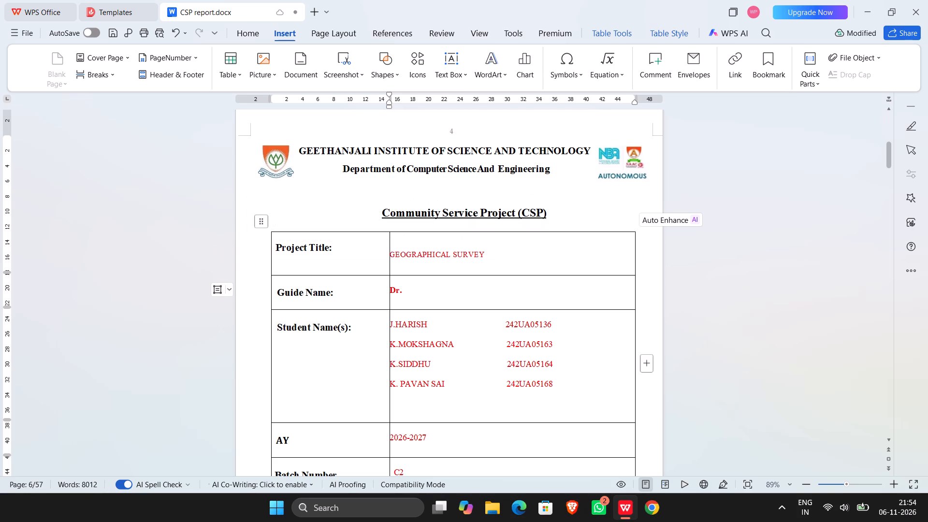
Colour the college name GEETHANJALI INSTITUE OF SCIENCE AND TECHNOLOGY red on the Program Book for Community Service Project page.
{"action": "scroll", "coordinate": [474, 366], "scroll_direction": "down", "scroll_amount": 1}
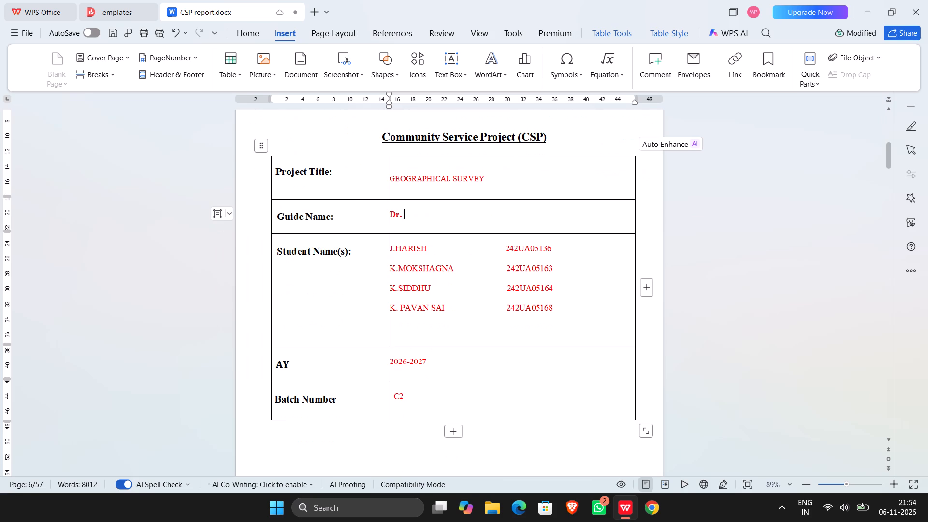
{"action": "scroll", "coordinate": [474, 366], "scroll_direction": "down", "scroll_amount": 3}
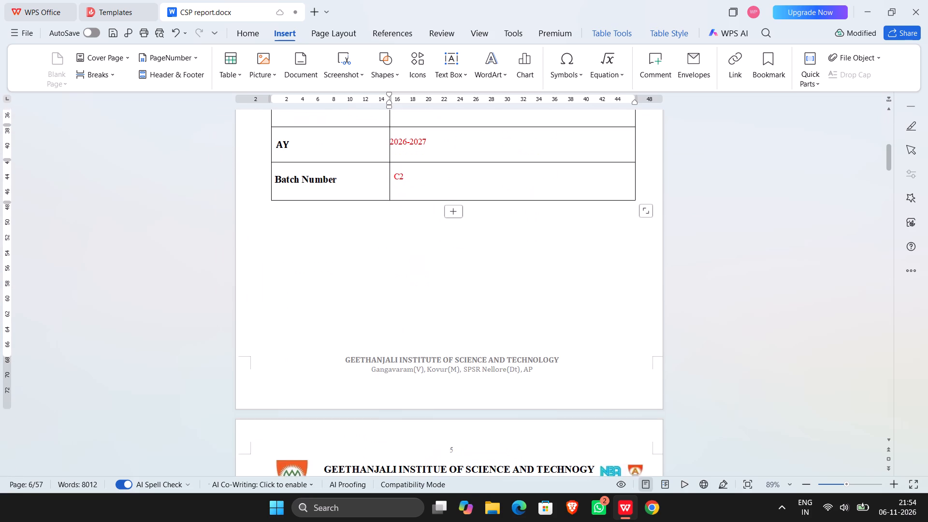
{"action": "scroll", "coordinate": [474, 366], "scroll_direction": "down", "scroll_amount": 1}
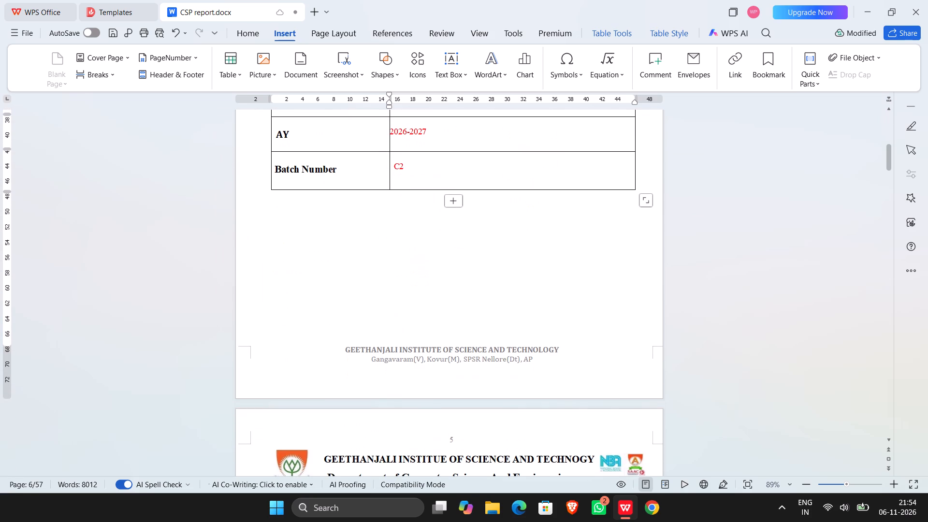
{"action": "scroll", "coordinate": [474, 366], "scroll_direction": "down", "scroll_amount": 9}
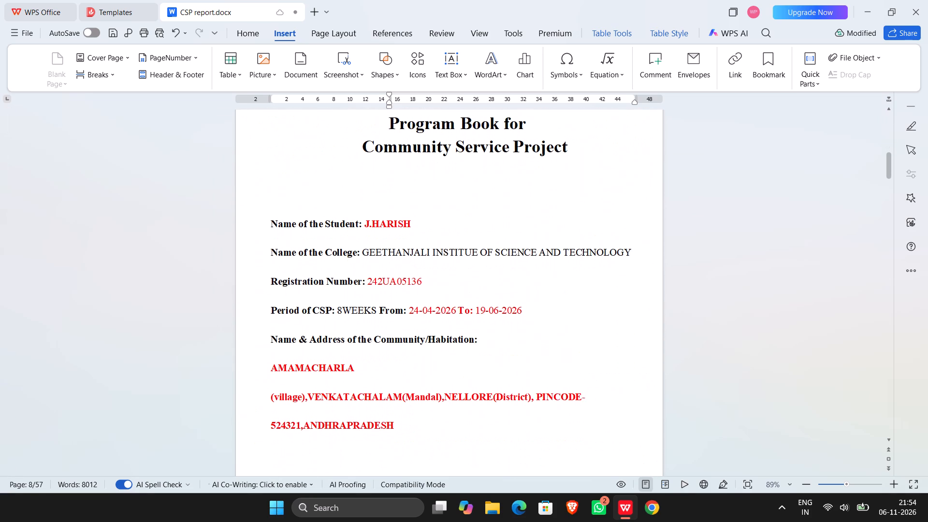
{"action": "triple_click", "coordinate": [628, 249]}
{"action": "left_click", "coordinate": [628, 249]}
{"action": "left_click", "coordinate": [628, 249]}
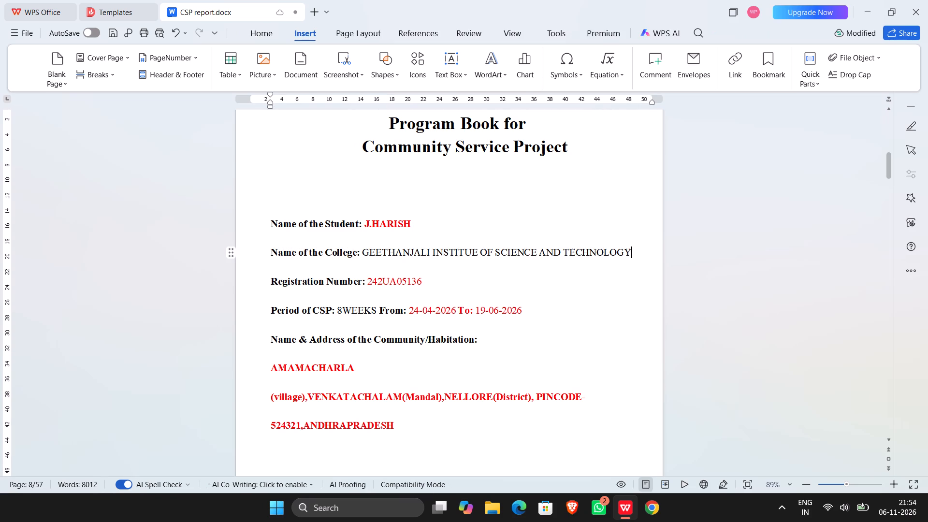
{"action": "left_click_drag", "start_coordinate": [630, 251], "coordinate": [381, 253]}
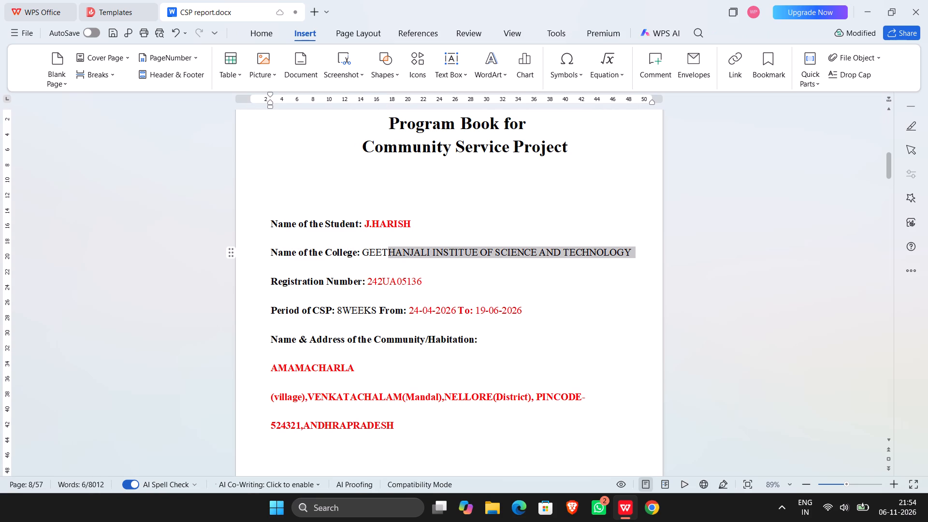
{"action": "left_click_drag", "start_coordinate": [381, 253], "coordinate": [361, 251]}
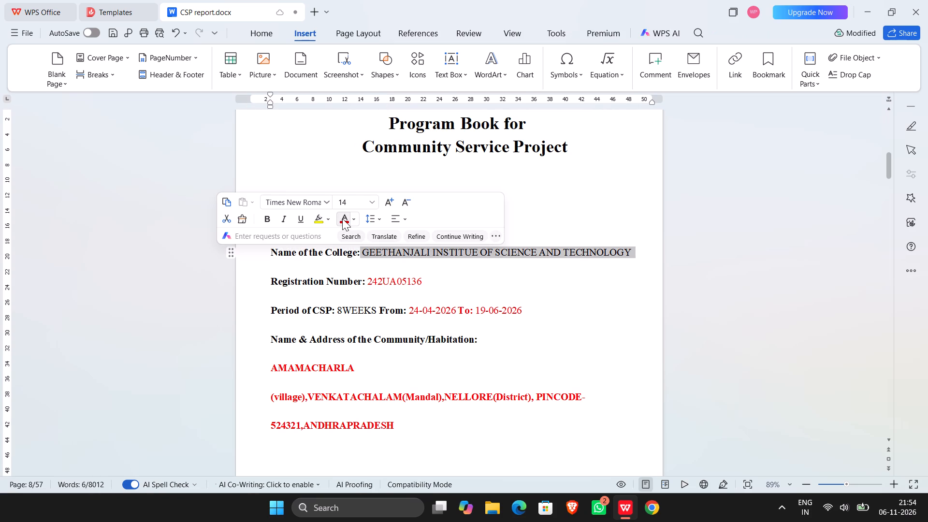
{"action": "left_click", "coordinate": [342, 218]}
{"action": "left_click", "coordinate": [465, 351]}
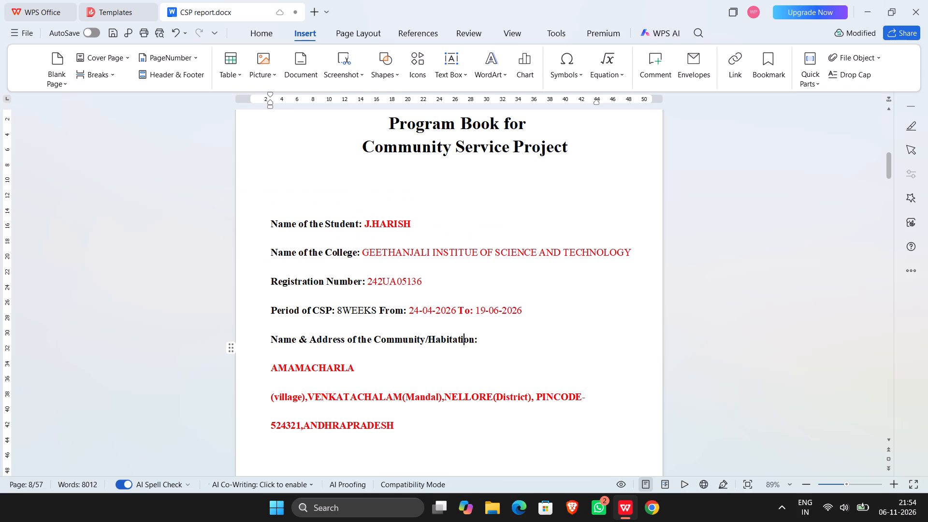
Colour GEOGRAPHICAL SURVEY red under the COMMUNITY SERVICE PROJECT REPORT ON heading of the B.TECH submission page.
{"action": "scroll", "coordinate": [465, 351], "scroll_direction": "down", "scroll_amount": 7}
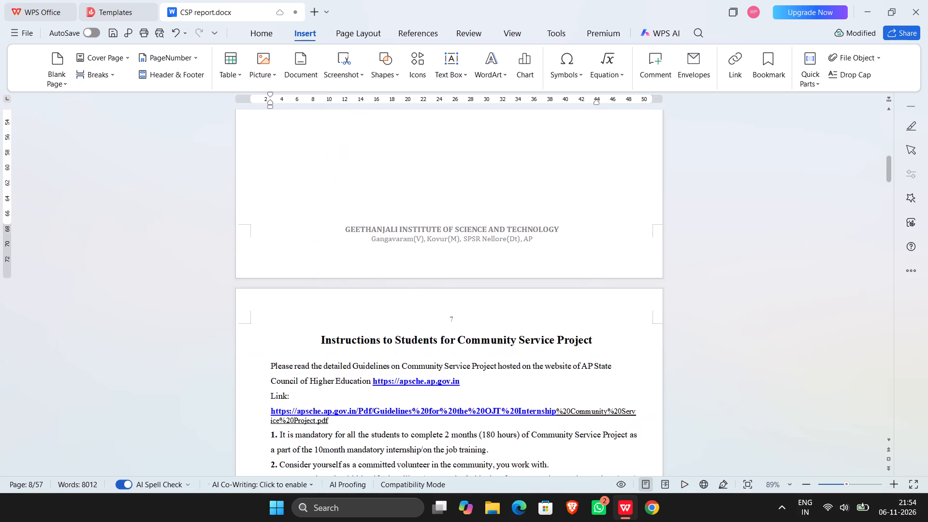
{"action": "scroll", "coordinate": [465, 351], "scroll_direction": "down", "scroll_amount": 2}
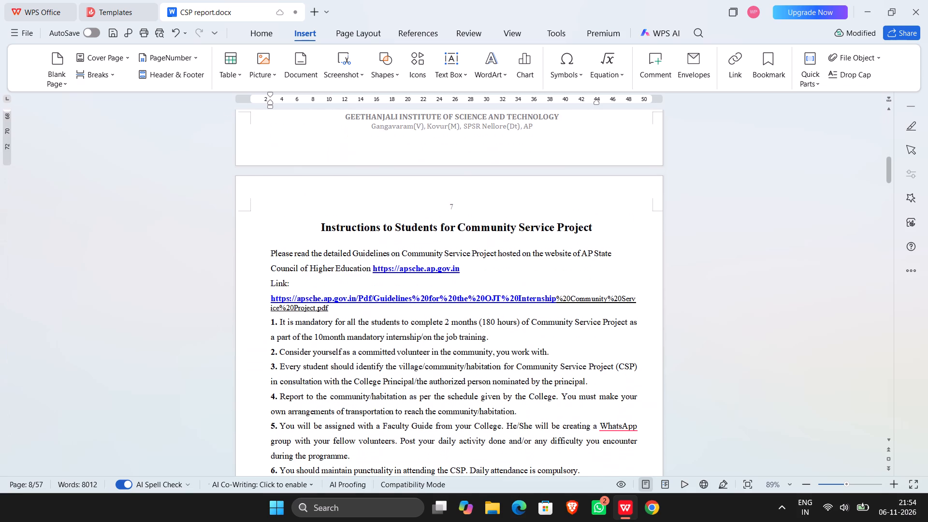
{"action": "scroll", "coordinate": [465, 351], "scroll_direction": "down", "scroll_amount": 9}
{"action": "scroll", "coordinate": [465, 351], "scroll_direction": "up", "scroll_amount": 1}
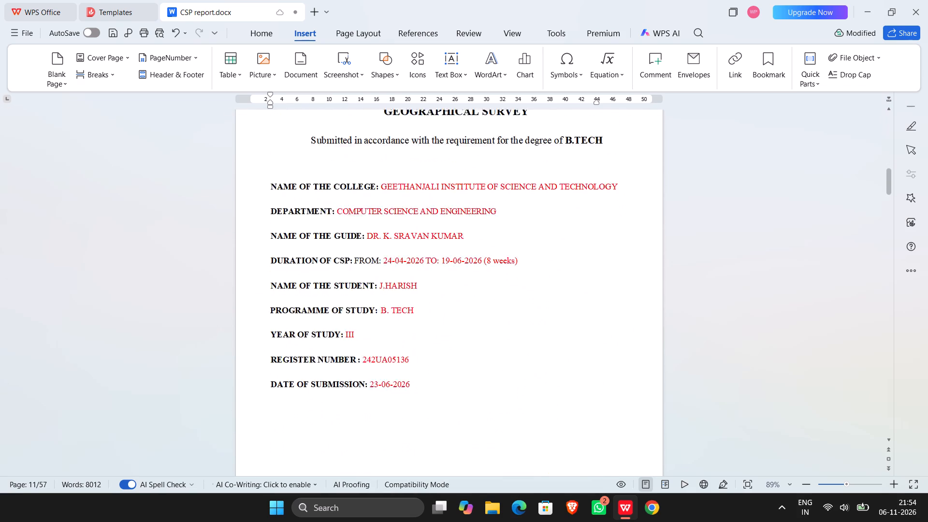
{"action": "scroll", "coordinate": [465, 351], "scroll_direction": "up", "scroll_amount": 2}
{"action": "triple_click", "coordinate": [525, 210]}
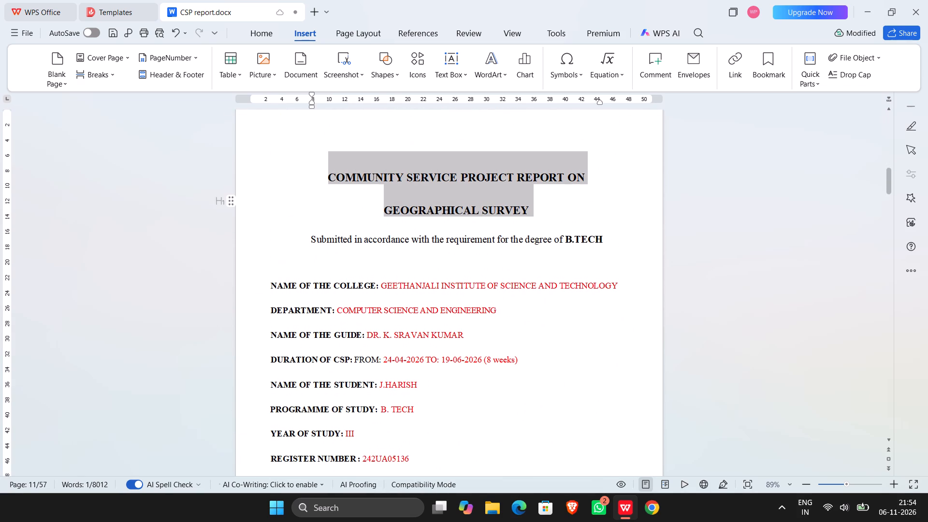
{"action": "left_click", "coordinate": [536, 213]}
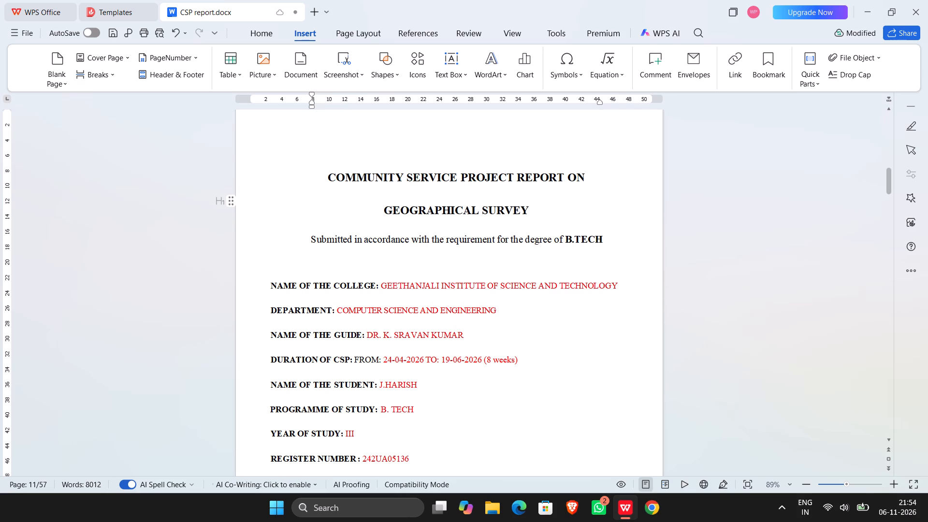
{"action": "left_click_drag", "start_coordinate": [533, 210], "coordinate": [380, 215]}
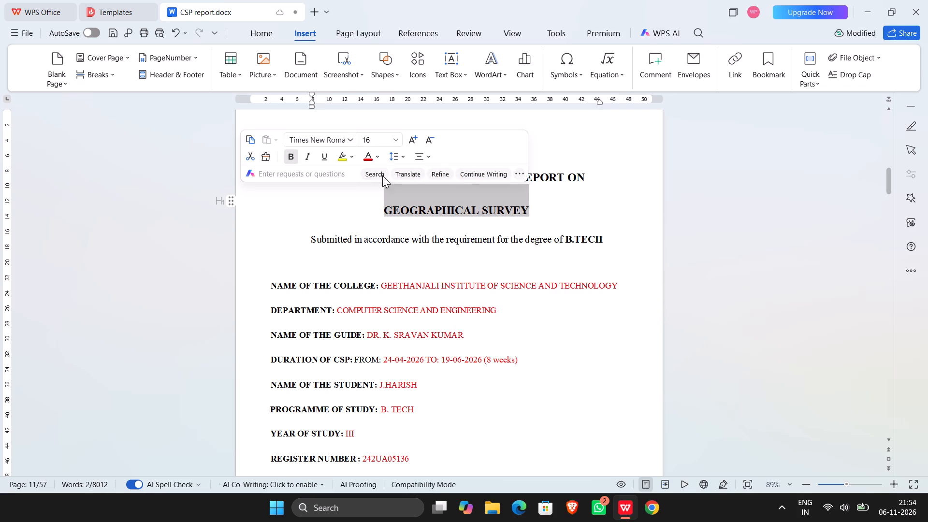
{"action": "left_click", "coordinate": [370, 157]}
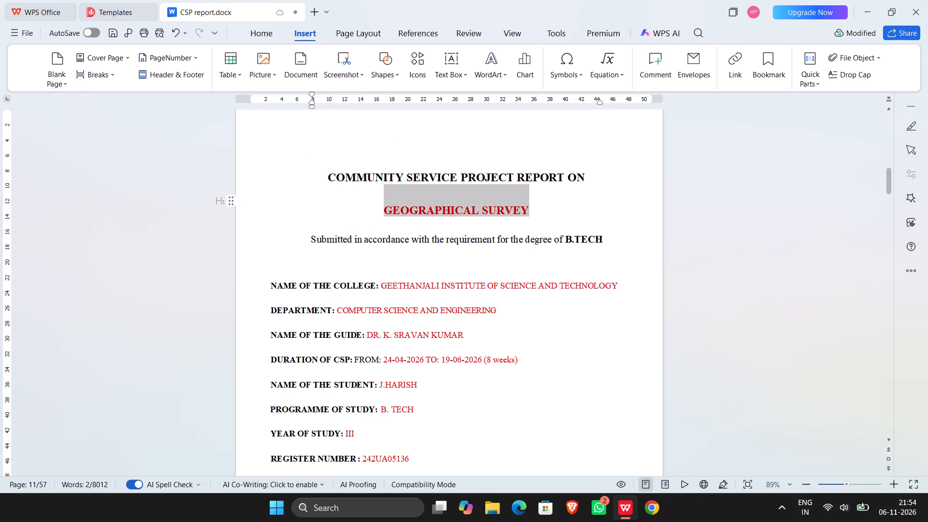
{"action": "left_click", "coordinate": [432, 280]}
Review the submission details, Student's Declaration and Certificate from Official of the Community pages for project-specific details still needing red text.
{"action": "scroll", "coordinate": [432, 280], "scroll_direction": "down", "scroll_amount": 1}
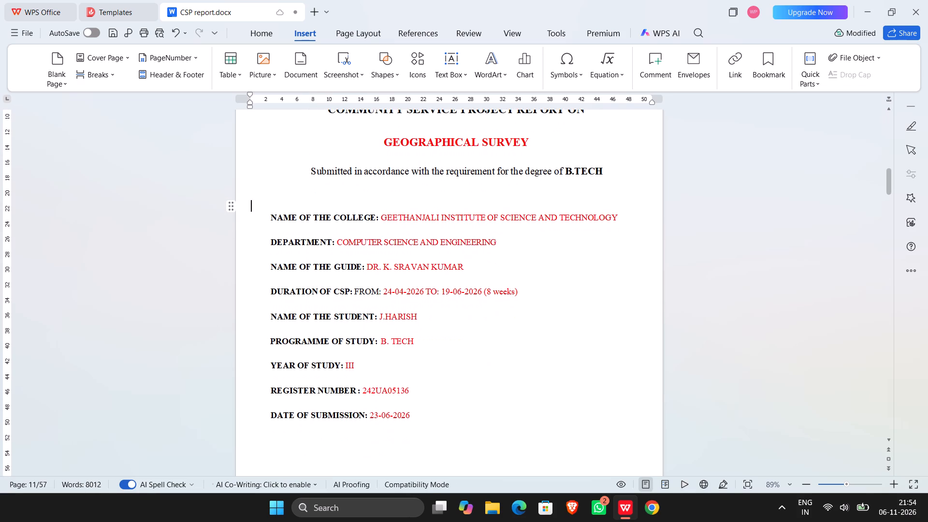
{"action": "scroll", "coordinate": [432, 280], "scroll_direction": "down", "scroll_amount": 2}
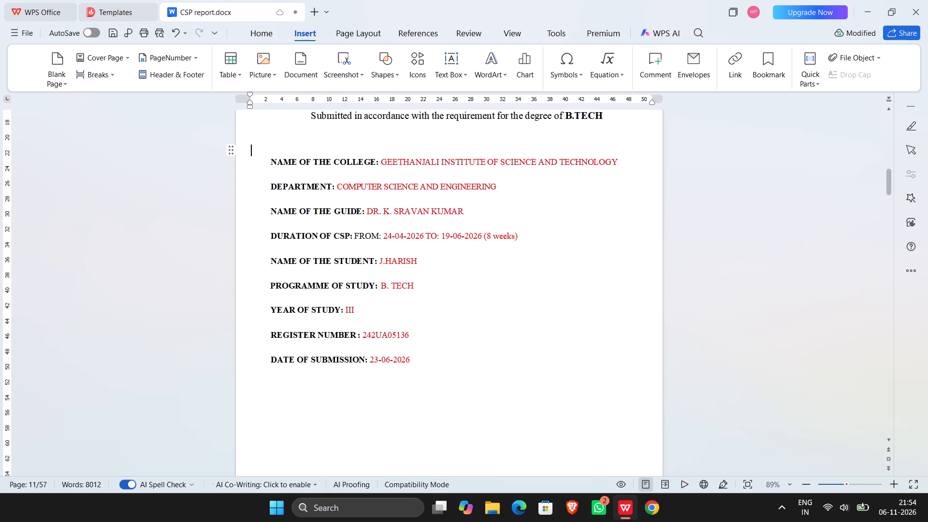
{"action": "scroll", "coordinate": [460, 290], "scroll_direction": "down", "scroll_amount": 7}
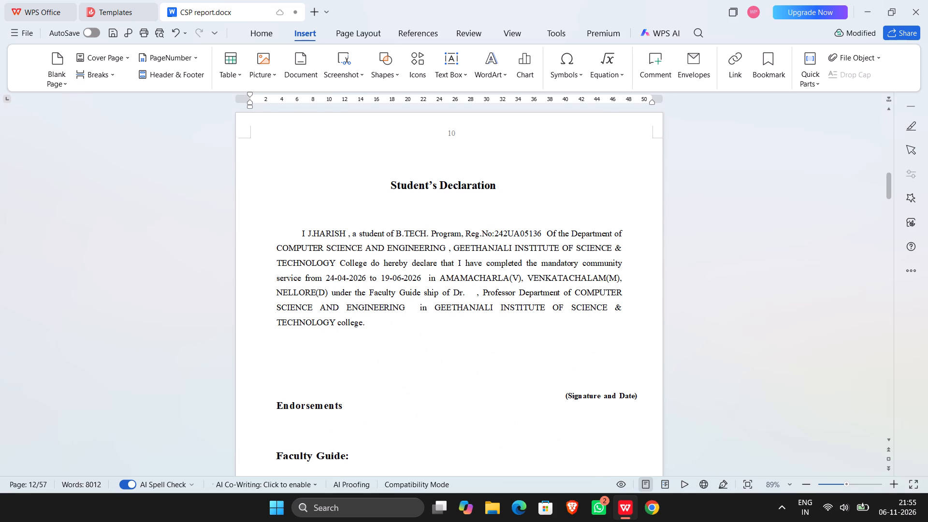
{"action": "scroll", "coordinate": [460, 290], "scroll_direction": "down", "scroll_amount": 3}
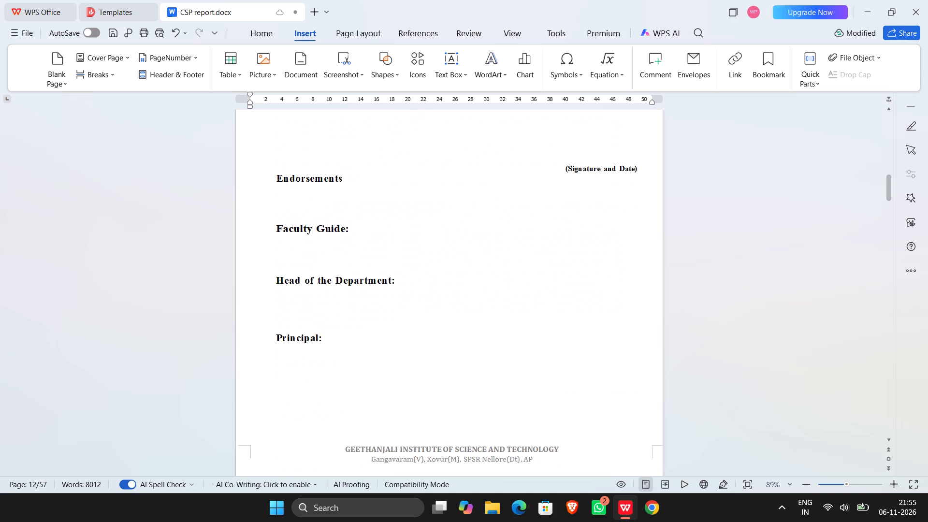
{"action": "scroll", "coordinate": [460, 290], "scroll_direction": "down", "scroll_amount": 5}
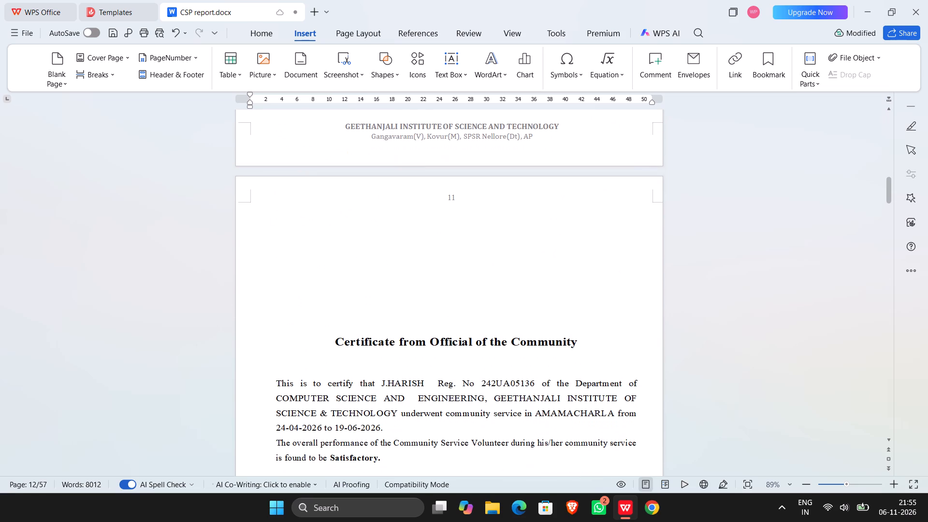
{"action": "scroll", "coordinate": [460, 290], "scroll_direction": "down", "scroll_amount": 3}
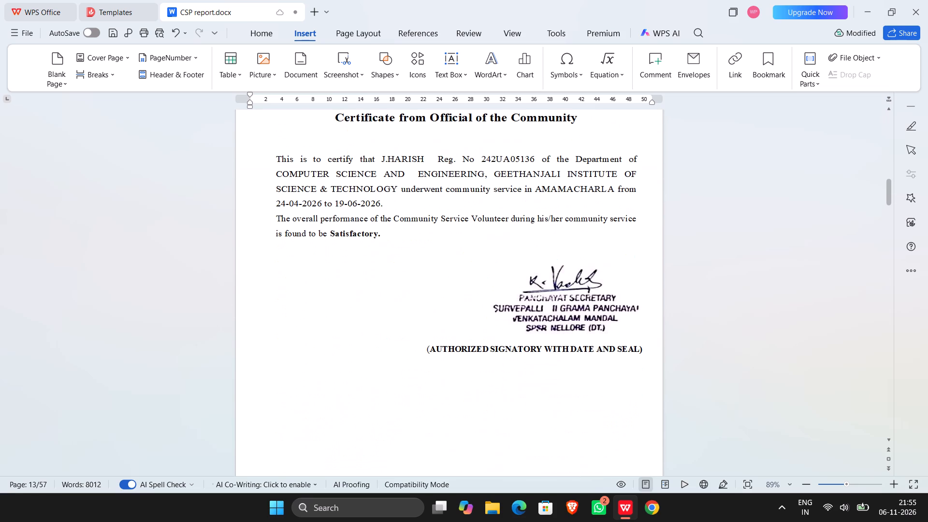
{"action": "scroll", "coordinate": [460, 290], "scroll_direction": "up", "scroll_amount": 1}
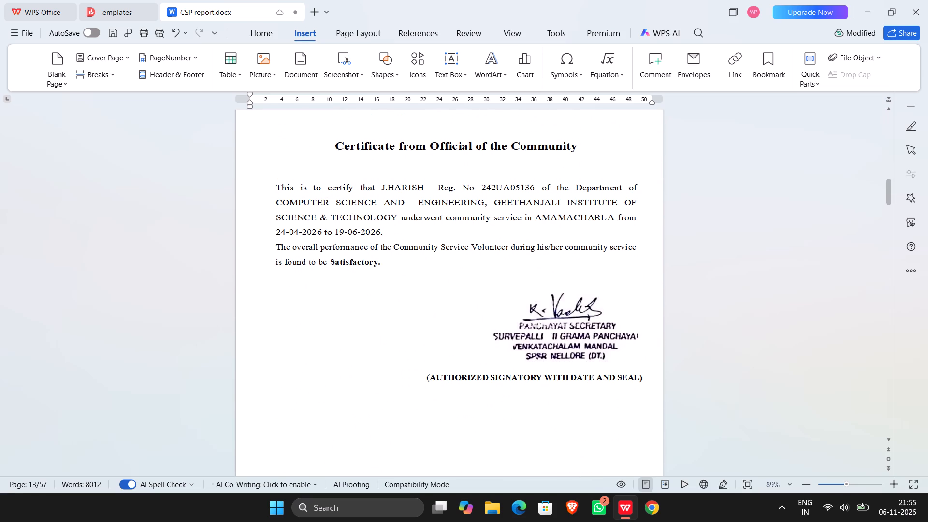
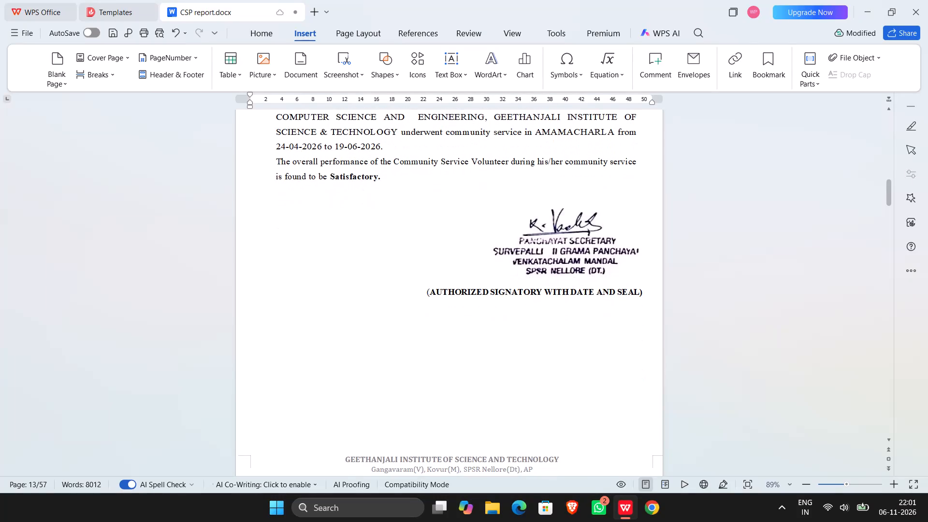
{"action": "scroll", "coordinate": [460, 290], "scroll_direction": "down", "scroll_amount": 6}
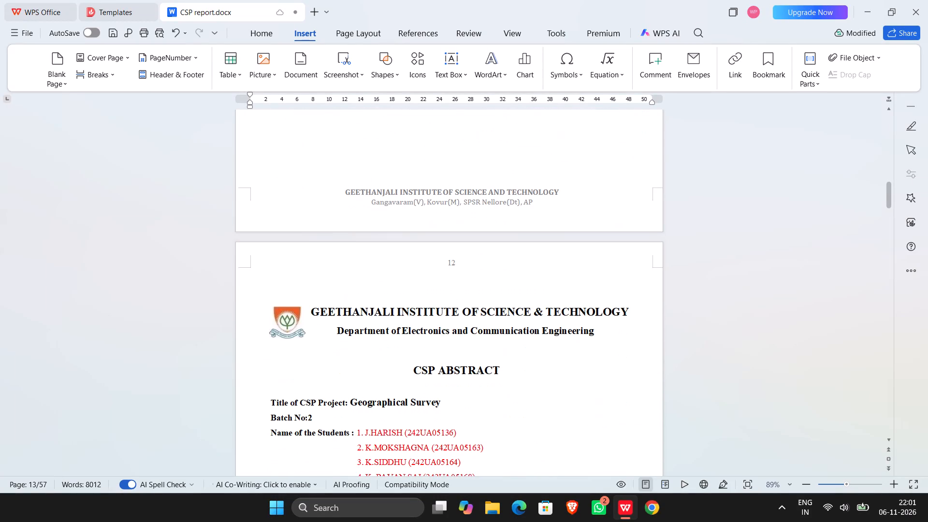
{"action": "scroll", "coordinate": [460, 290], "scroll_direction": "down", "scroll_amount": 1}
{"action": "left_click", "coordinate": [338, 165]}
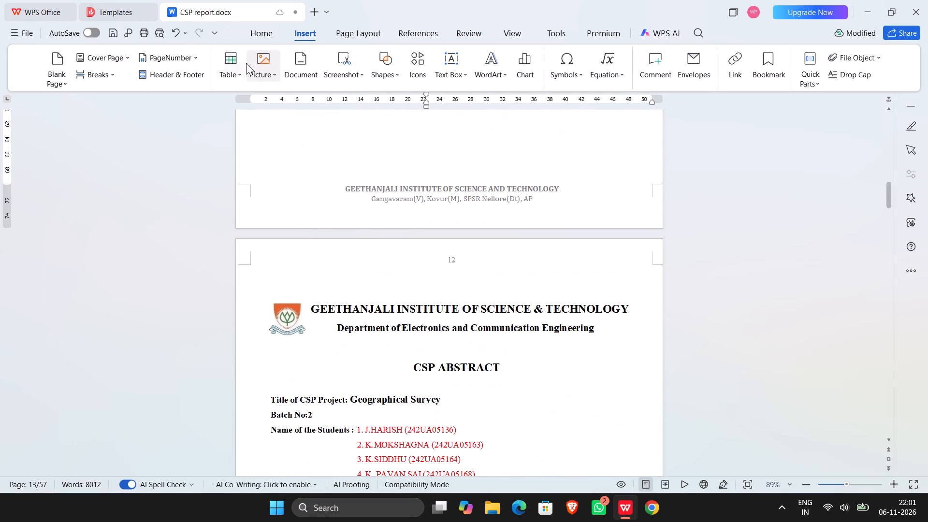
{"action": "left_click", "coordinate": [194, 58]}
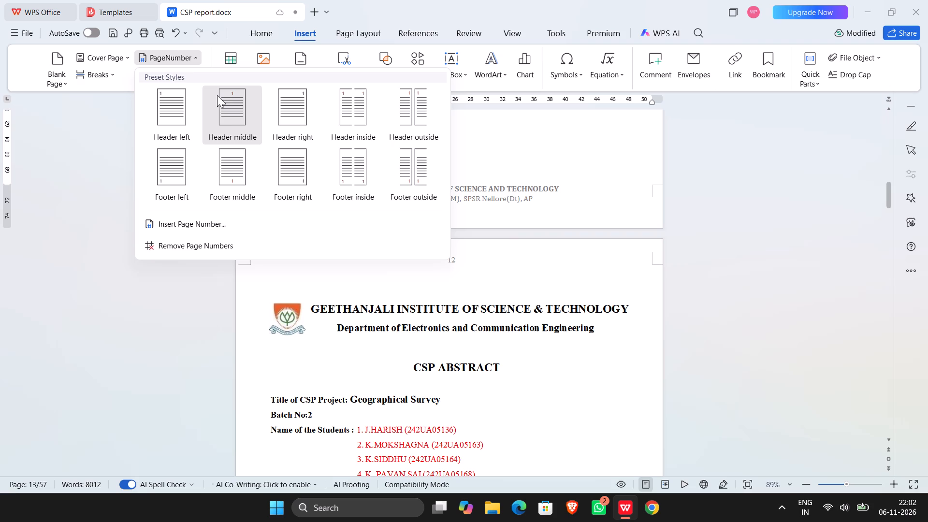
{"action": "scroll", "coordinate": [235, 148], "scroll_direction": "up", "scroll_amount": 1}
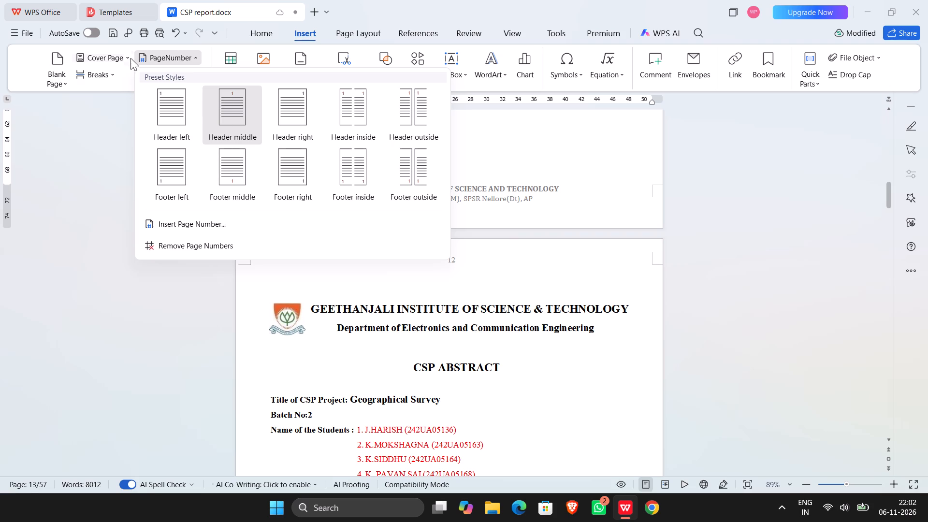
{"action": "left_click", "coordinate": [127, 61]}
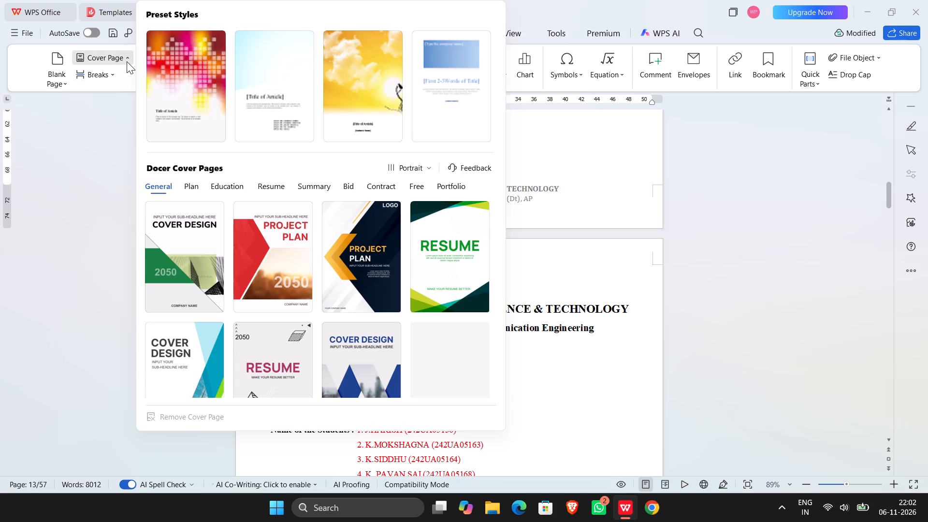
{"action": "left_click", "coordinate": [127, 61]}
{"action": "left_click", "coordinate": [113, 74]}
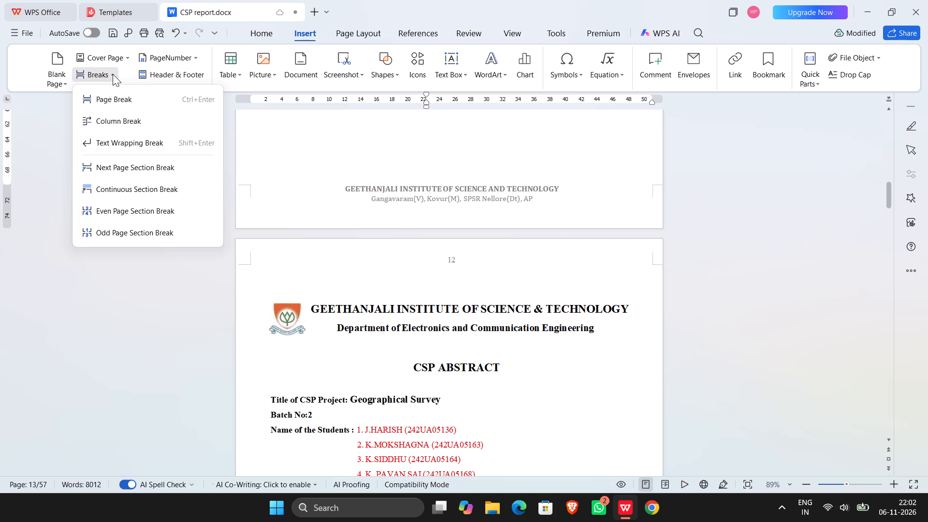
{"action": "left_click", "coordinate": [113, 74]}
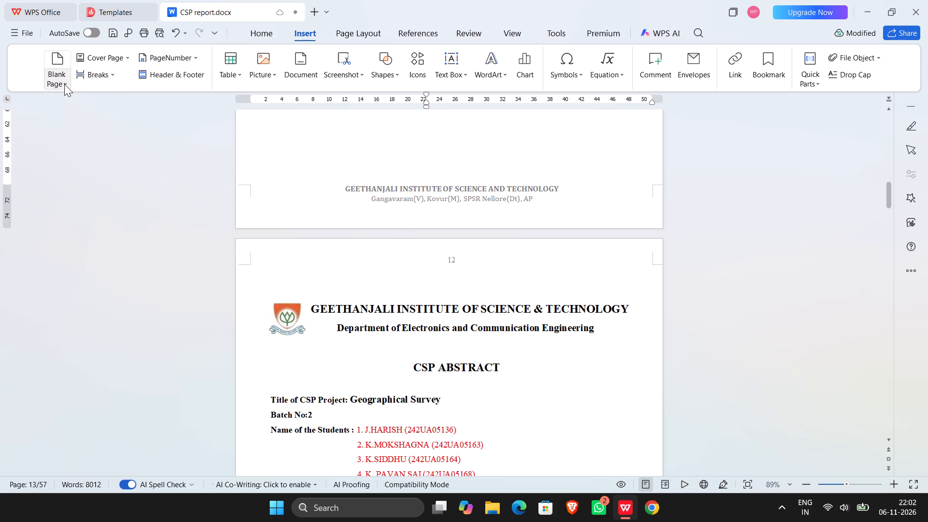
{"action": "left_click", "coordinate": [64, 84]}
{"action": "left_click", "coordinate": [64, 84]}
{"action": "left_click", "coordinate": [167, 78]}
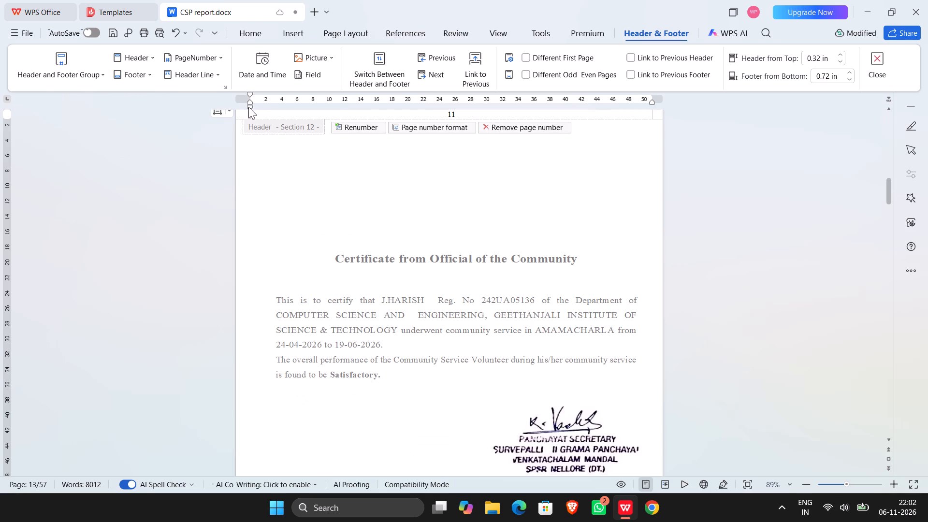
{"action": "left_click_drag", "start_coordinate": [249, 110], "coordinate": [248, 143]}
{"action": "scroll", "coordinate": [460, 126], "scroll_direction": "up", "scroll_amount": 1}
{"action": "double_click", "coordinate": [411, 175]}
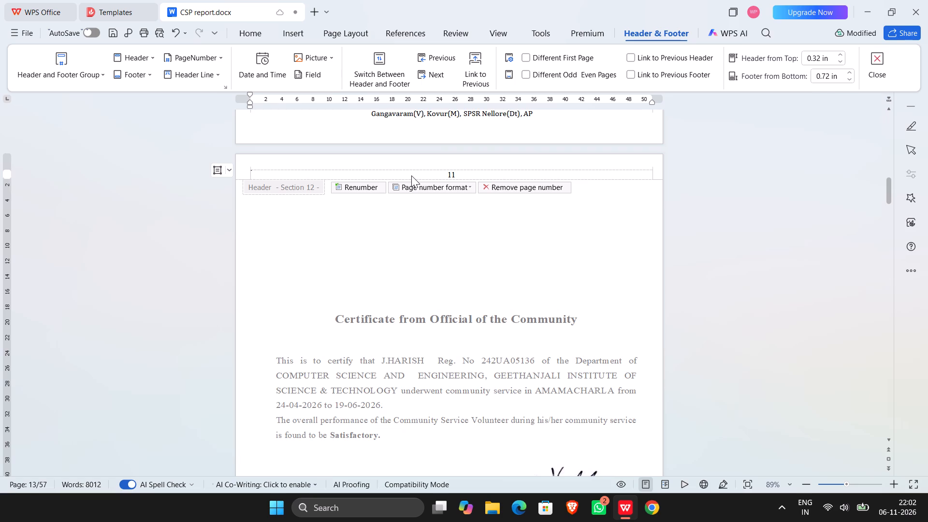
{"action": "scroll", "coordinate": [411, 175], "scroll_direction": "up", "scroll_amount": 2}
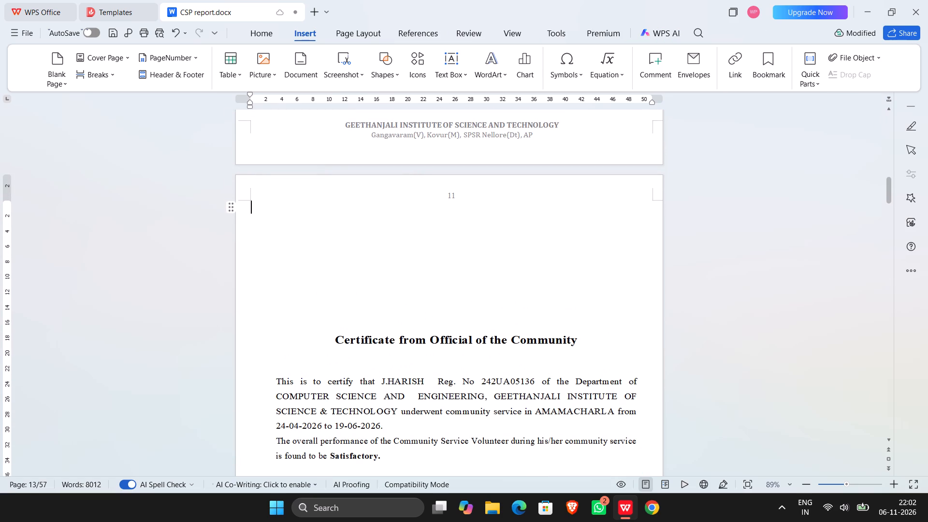
Remove the page numbers from the entire document, starting from the header of the Student's Declaration page.
{"action": "left_click", "coordinate": [454, 200]}
{"action": "scroll", "coordinate": [454, 200], "scroll_direction": "up", "scroll_amount": 7}
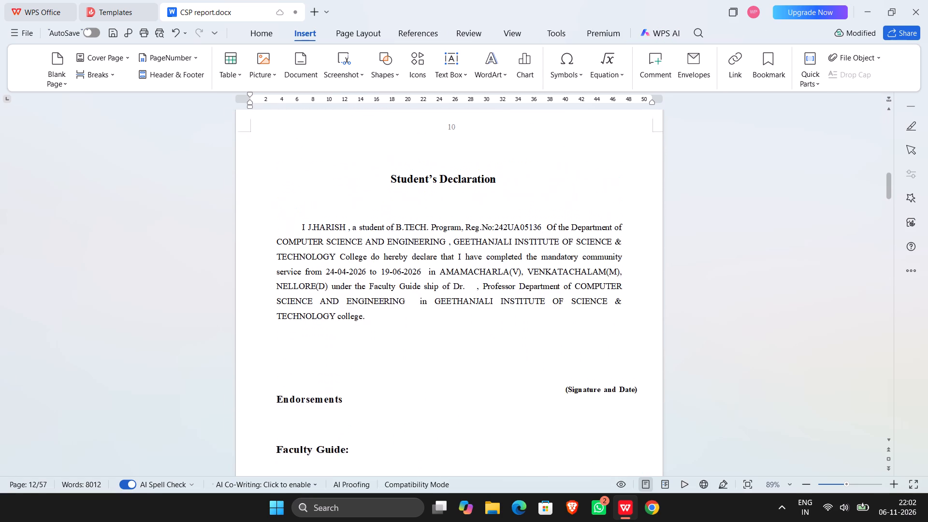
{"action": "scroll", "coordinate": [454, 200], "scroll_direction": "up", "scroll_amount": 1}
{"action": "double_click", "coordinate": [473, 177]}
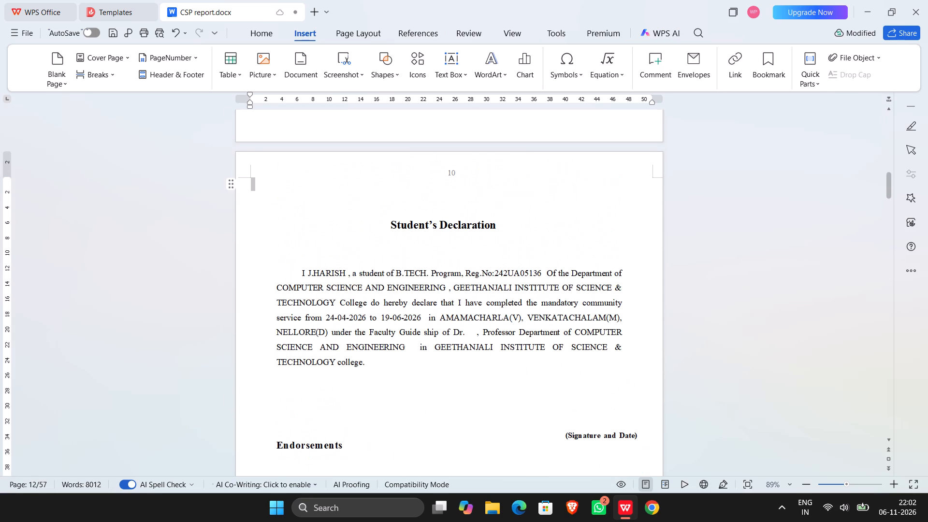
{"action": "double_click", "coordinate": [479, 176]}
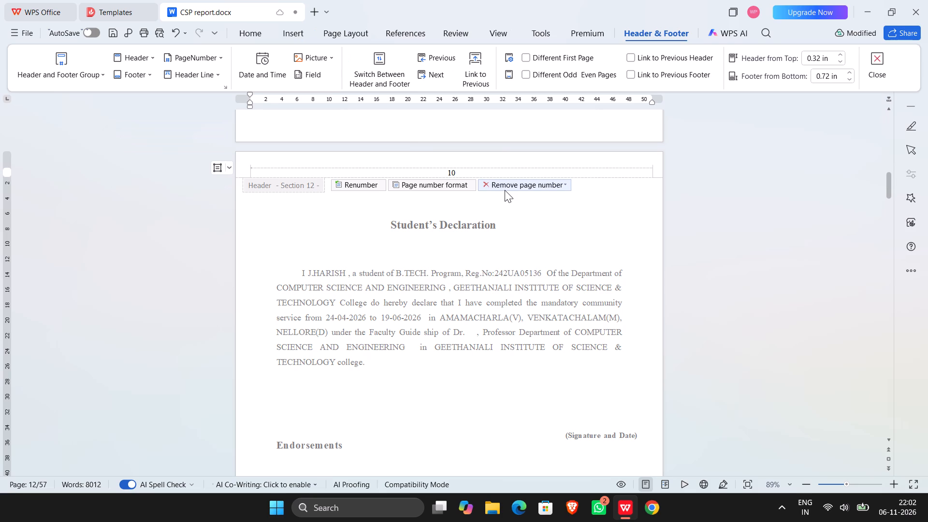
{"action": "left_click", "coordinate": [505, 190]}
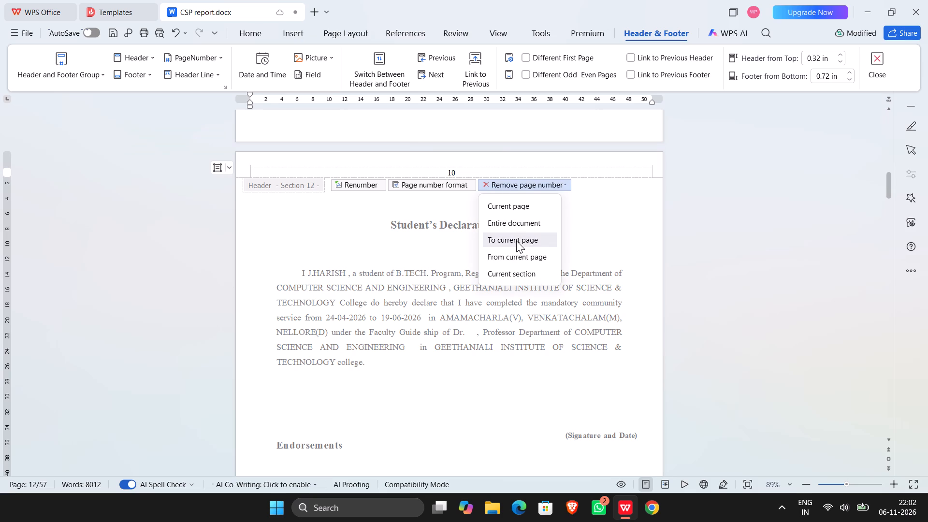
{"action": "left_click", "coordinate": [514, 224]}
{"action": "triple_click", "coordinate": [514, 224]}
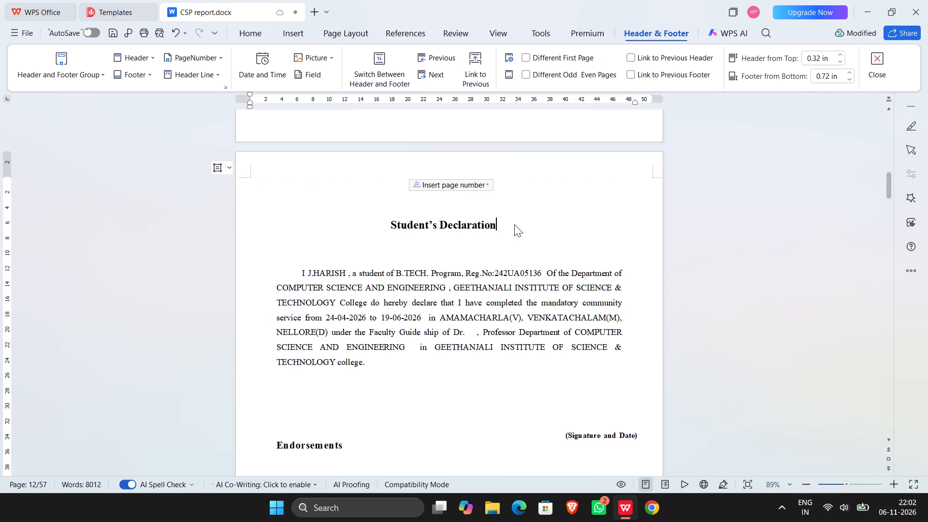
Add a black, solid-line box page border applied to the whole document.
{"action": "scroll", "coordinate": [514, 224], "scroll_direction": "down", "scroll_amount": 7}
{"action": "scroll", "coordinate": [514, 224], "scroll_direction": "up", "scroll_amount": 4}
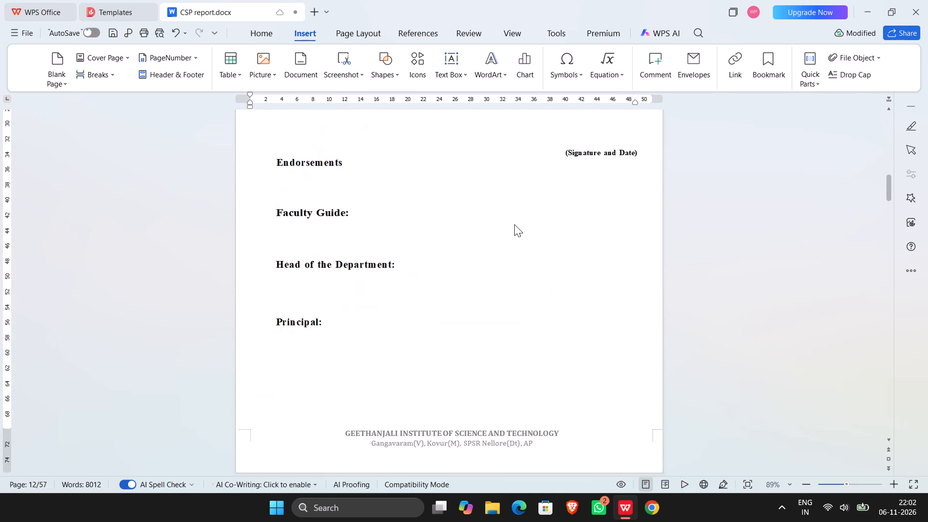
{"action": "scroll", "coordinate": [514, 224], "scroll_direction": "up", "scroll_amount": 4}
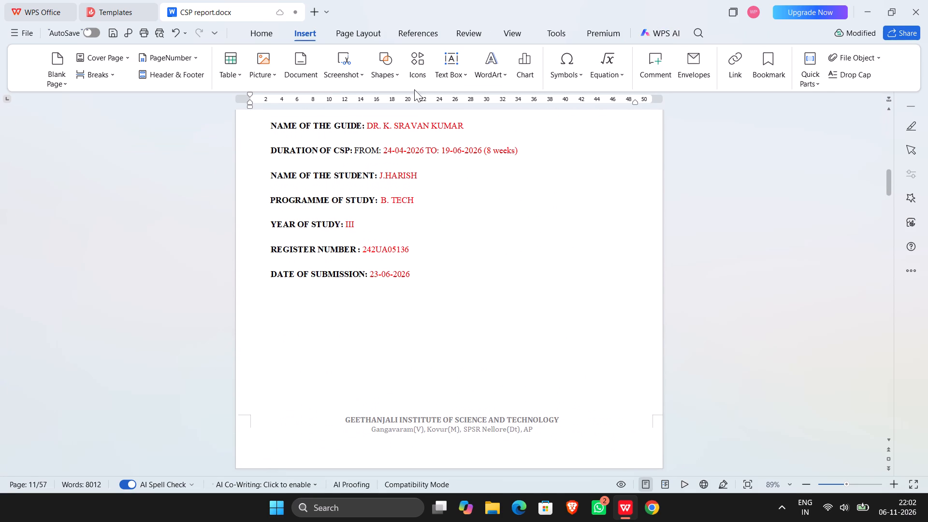
{"action": "left_click", "coordinate": [378, 35]}
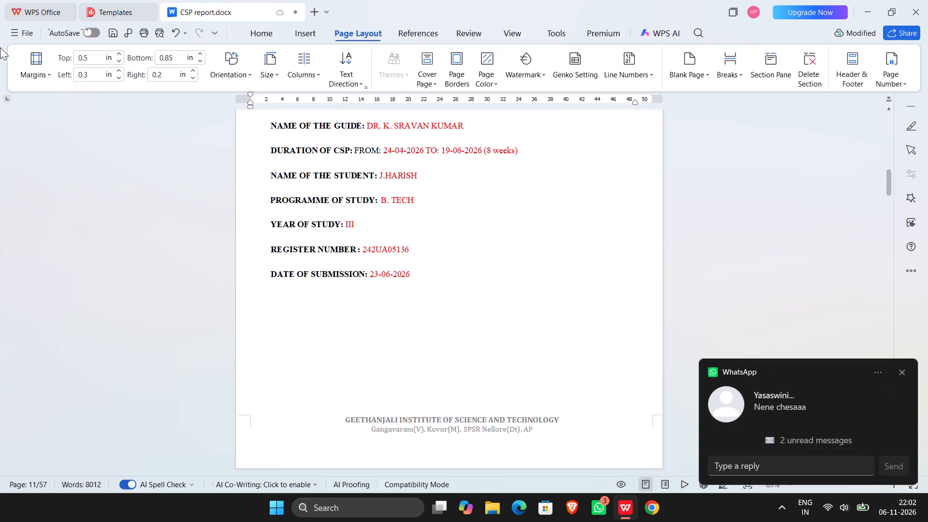
{"action": "left_click", "coordinate": [38, 60]}
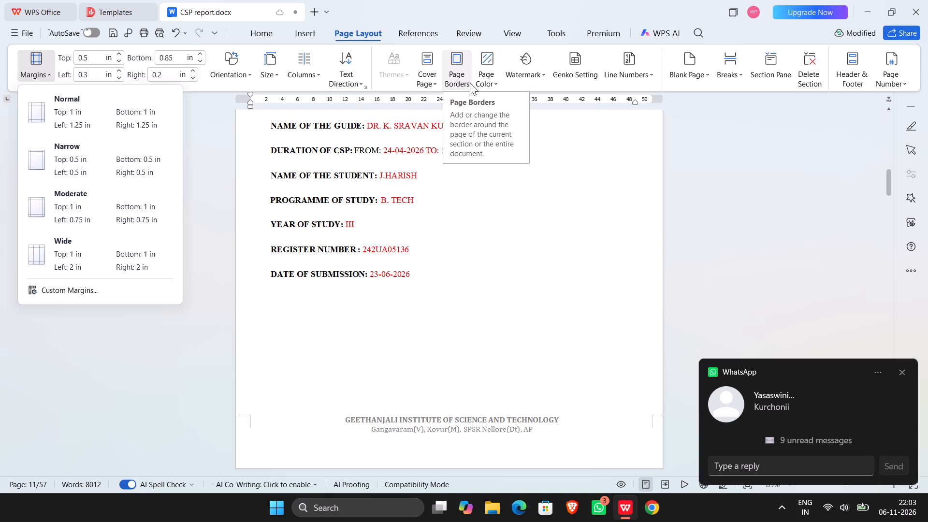
{"action": "left_click", "coordinate": [459, 57]}
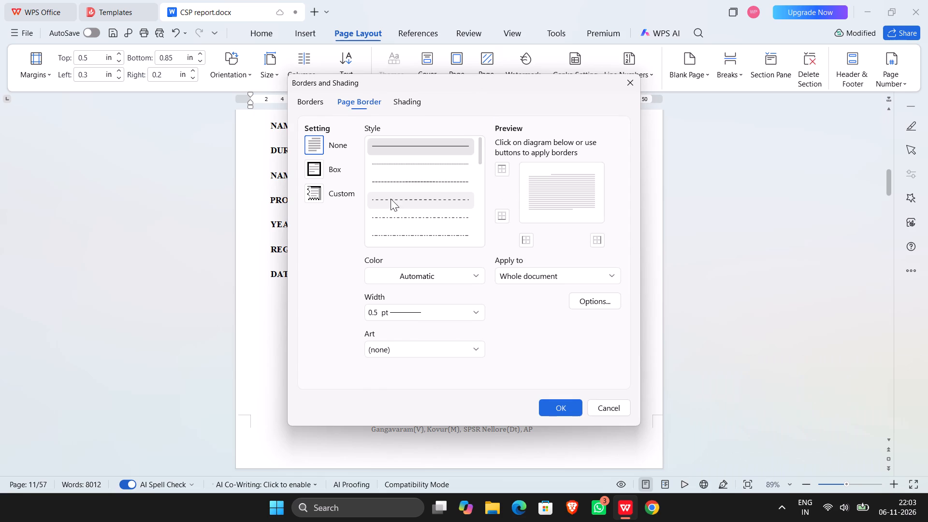
{"action": "left_click", "coordinate": [333, 172]}
{"action": "left_click", "coordinate": [419, 145]}
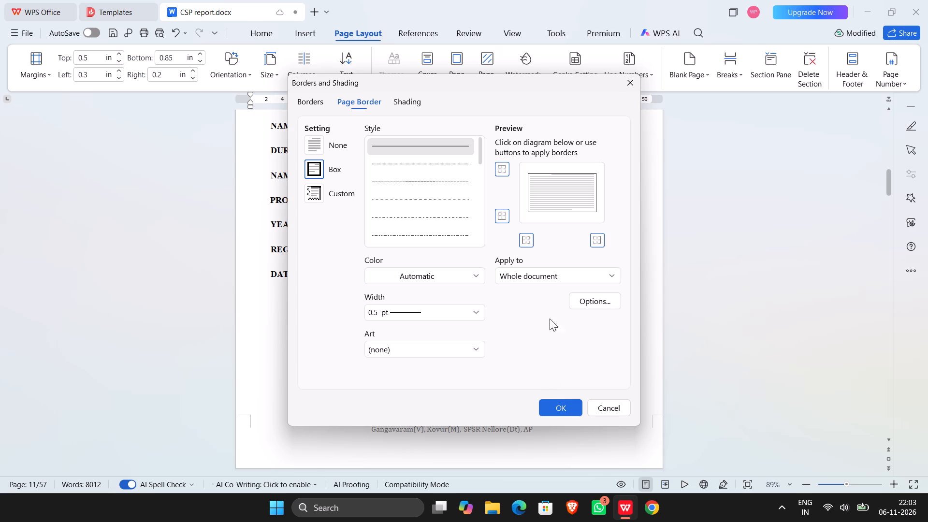
{"action": "left_click", "coordinate": [475, 274]}
{"action": "left_click", "coordinate": [475, 274]}
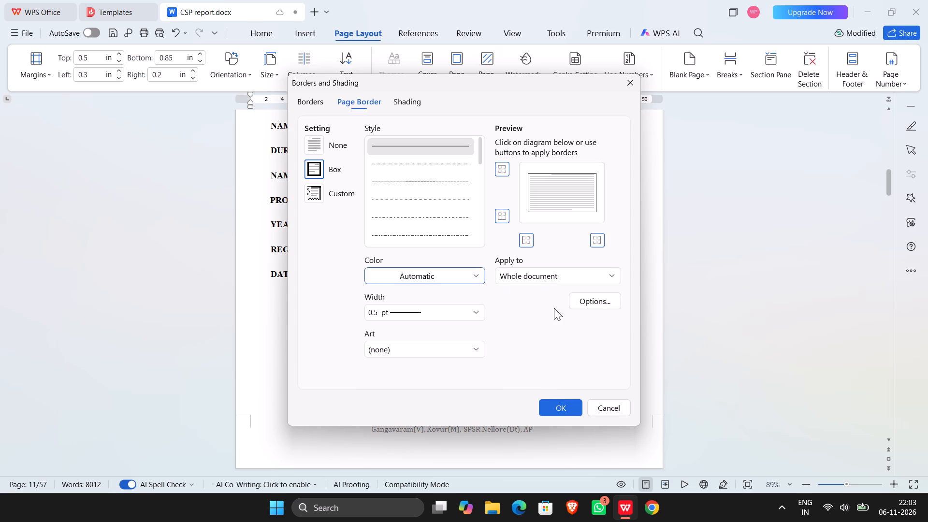
{"action": "left_click", "coordinate": [479, 276]}
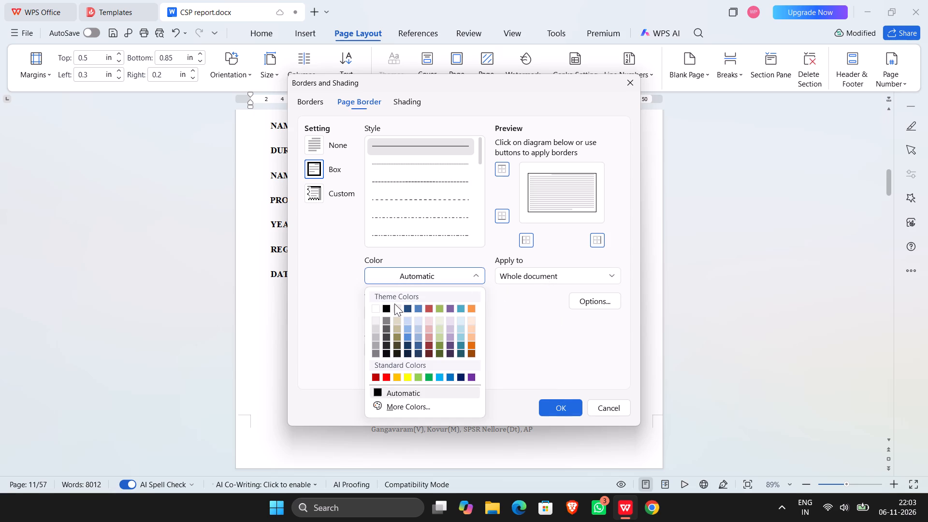
{"action": "left_click", "coordinate": [387, 307]}
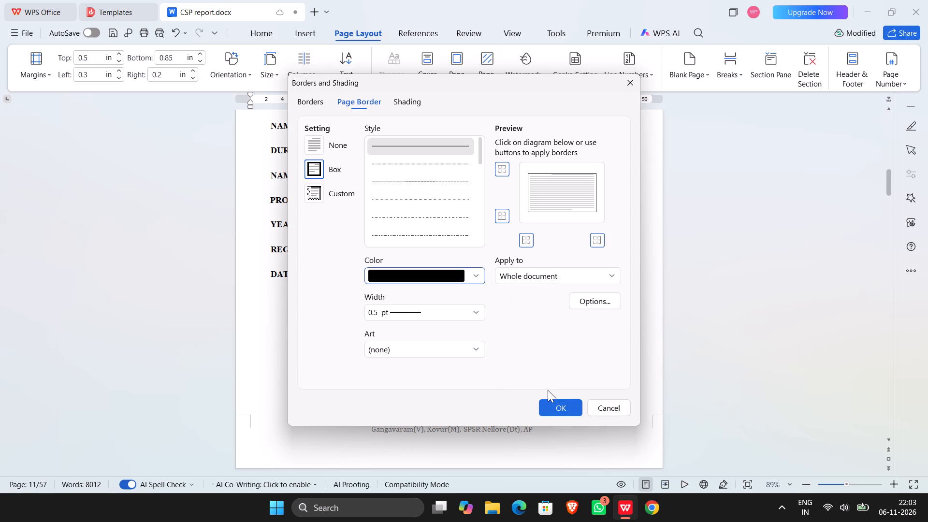
{"action": "left_click", "coordinate": [557, 411]}
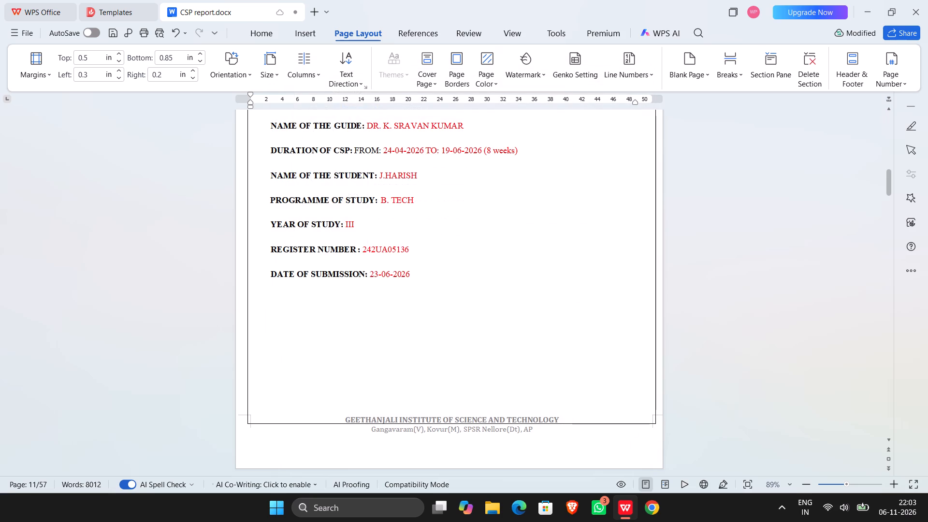
Unlink the Section 11 footer, on the page with the date of submission, from the previous section's footer.
{"action": "scroll", "coordinate": [538, 394], "scroll_direction": "up", "scroll_amount": 5}
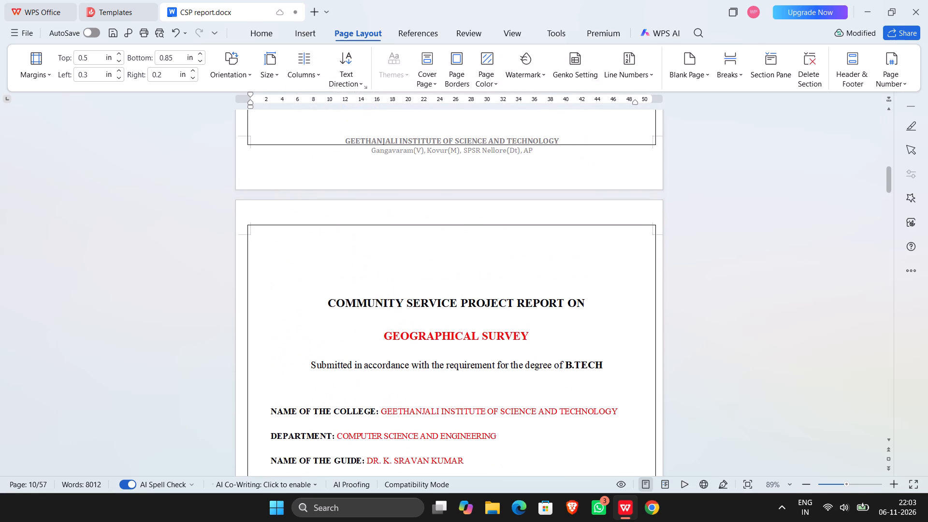
{"action": "scroll", "coordinate": [525, 387], "scroll_direction": "down", "scroll_amount": 5}
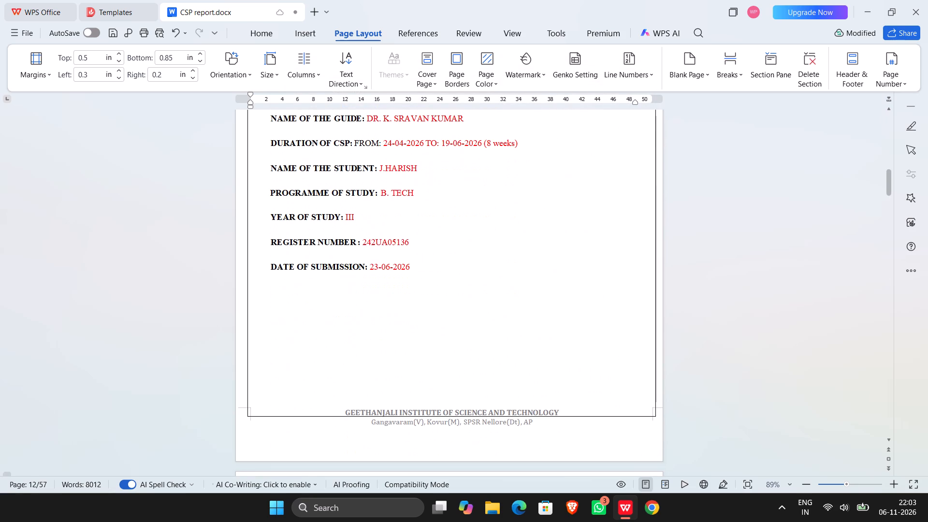
{"action": "double_click", "coordinate": [507, 420]}
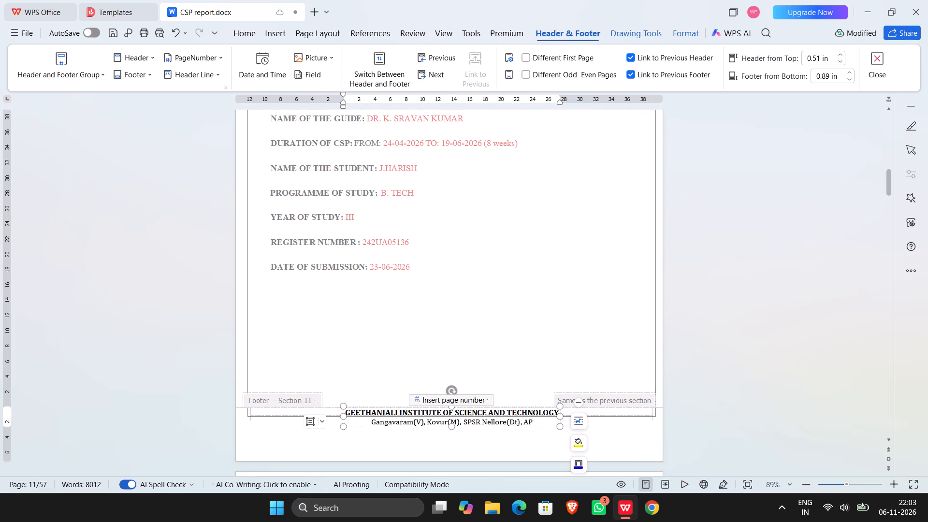
{"action": "right_click", "coordinate": [503, 418]}
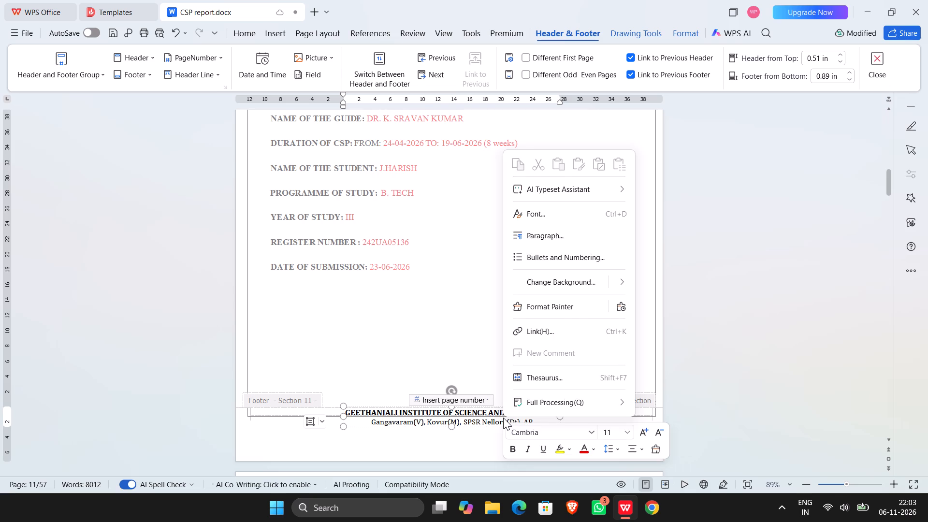
{"action": "left_click", "coordinate": [491, 421]}
{"action": "scroll", "coordinate": [491, 421], "scroll_direction": "down", "scroll_amount": 1}
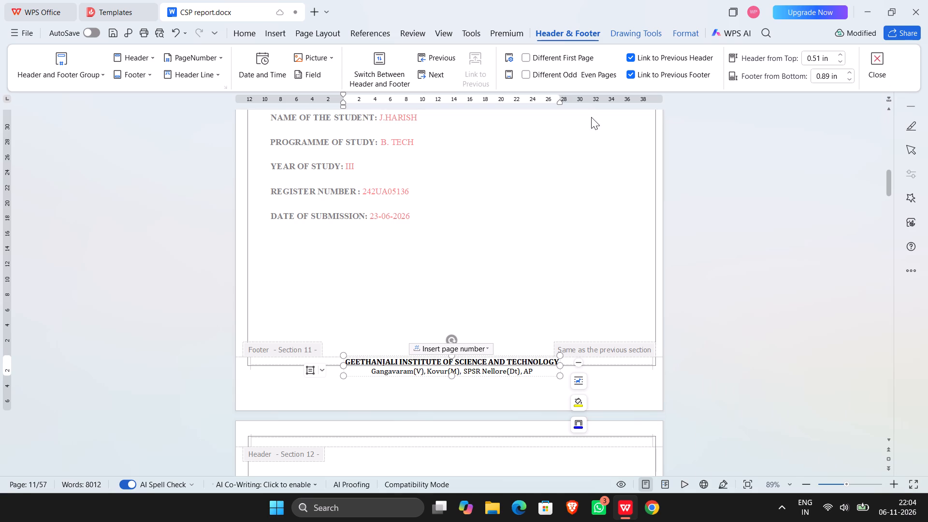
{"action": "left_click", "coordinate": [634, 74]}
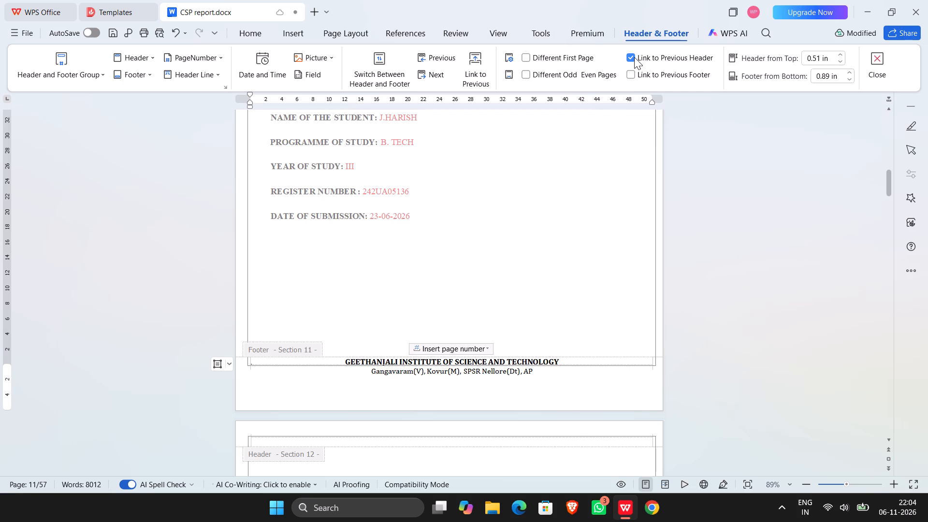
Unlink the Section 11 header from the previous section's header.
{"action": "left_click", "coordinate": [633, 55]}
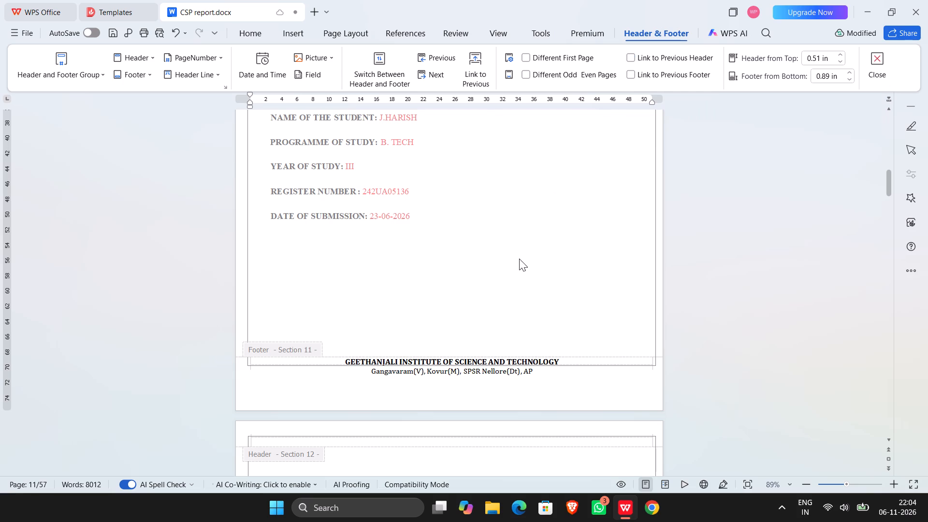
Delete the institute name and address lines from the Section 11 footer and return to the document body.
{"action": "triple_click", "coordinate": [534, 372]}
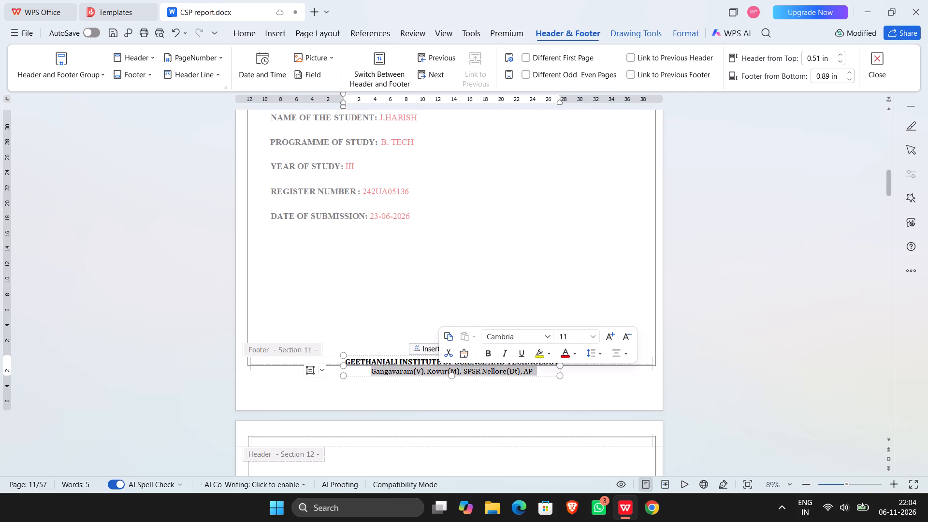
{"action": "key", "text": "BackSpace"}
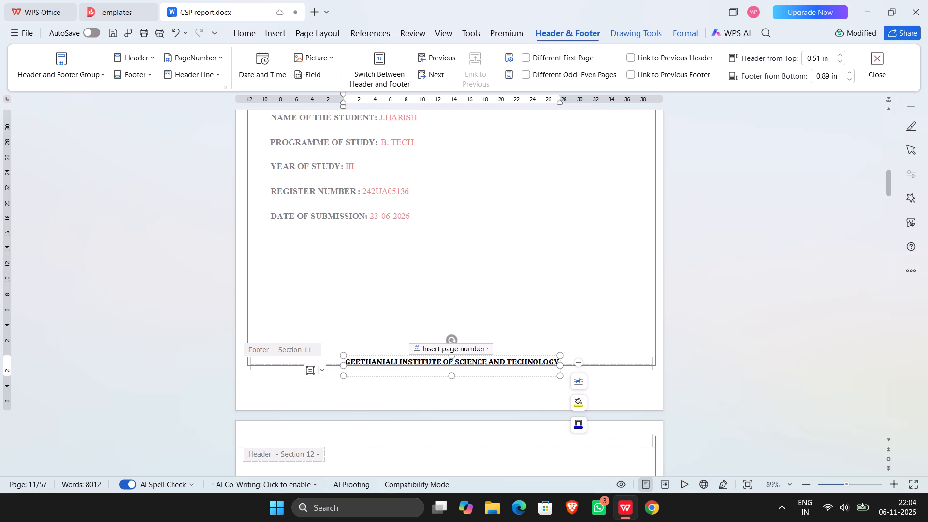
{"action": "left_click", "coordinate": [550, 362]}
{"action": "double_click", "coordinate": [550, 362]}
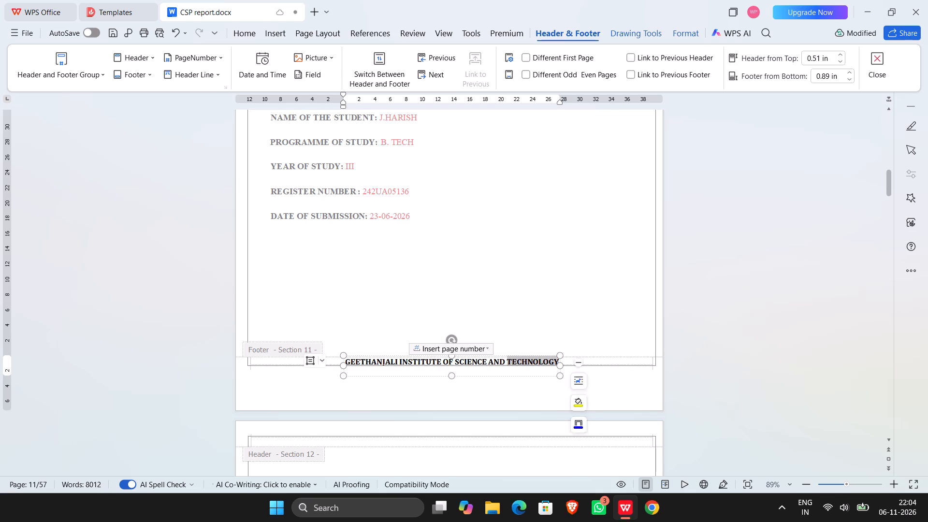
{"action": "key", "text": "BackSpace"}
{"action": "key", "text": "BackSpace"}
{"action": "key", "text": "BackSpace"}
{"action": "key", "text": "BackSpace"}
{"action": "key", "text": "BackSpace"}
{"action": "key", "text": "BackSpace"}
{"action": "key", "text": "BackSpace"}
{"action": "key", "text": "BackSpace"}
{"action": "key", "text": "BackSpace"}
{"action": "key", "text": "BackSpace"}
{"action": "key", "text": "BackSpace"}
{"action": "key", "text": "BackSpace"}
{"action": "key", "text": "BackSpace"}
{"action": "key", "text": "BackSpace"}
{"action": "key", "text": "BackSpace"}
{"action": "key", "text": "BackSpace"}
{"action": "key", "text": "BackSpace"}
{"action": "key", "text": "BackSpace"}
{"action": "key", "text": "BackSpace"}
{"action": "key", "text": "BackSpace"}
{"action": "key", "text": "BackSpace"}
{"action": "key", "text": "BackSpace"}
{"action": "key", "text": "BackSpace"}
{"action": "key", "text": "BackSpace"}
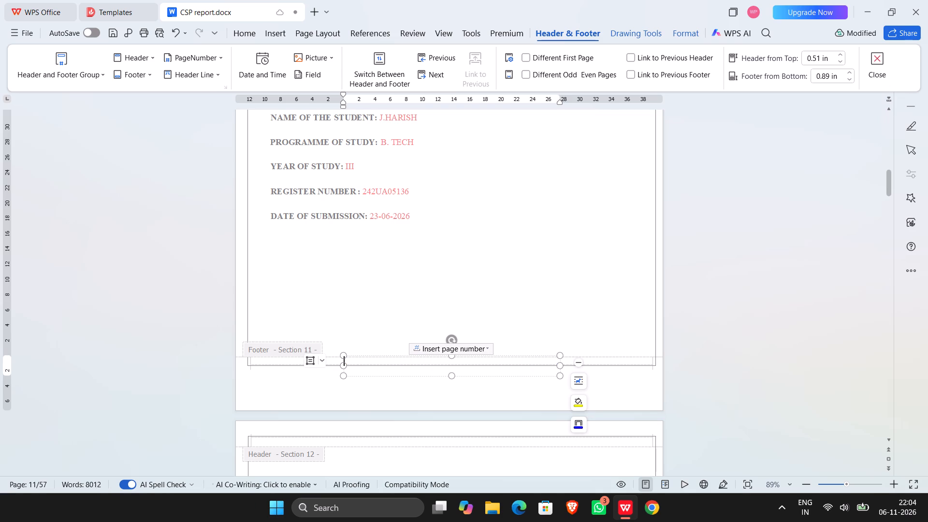
{"action": "left_click", "coordinate": [550, 362]}
{"action": "double_click", "coordinate": [548, 312]}
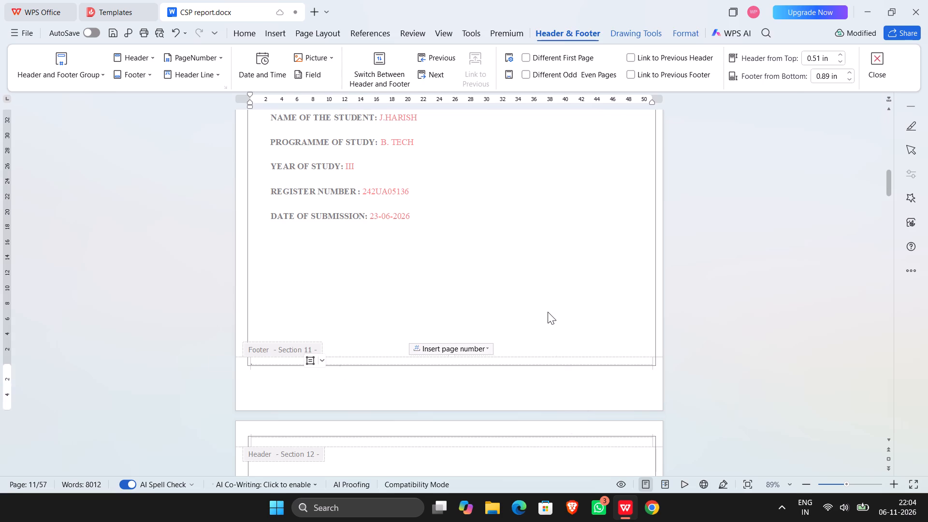
Unlink the Section 10 header, on the page before the project report title page, from the previous section's header.
{"action": "scroll", "coordinate": [548, 312], "scroll_direction": "up", "scroll_amount": 8}
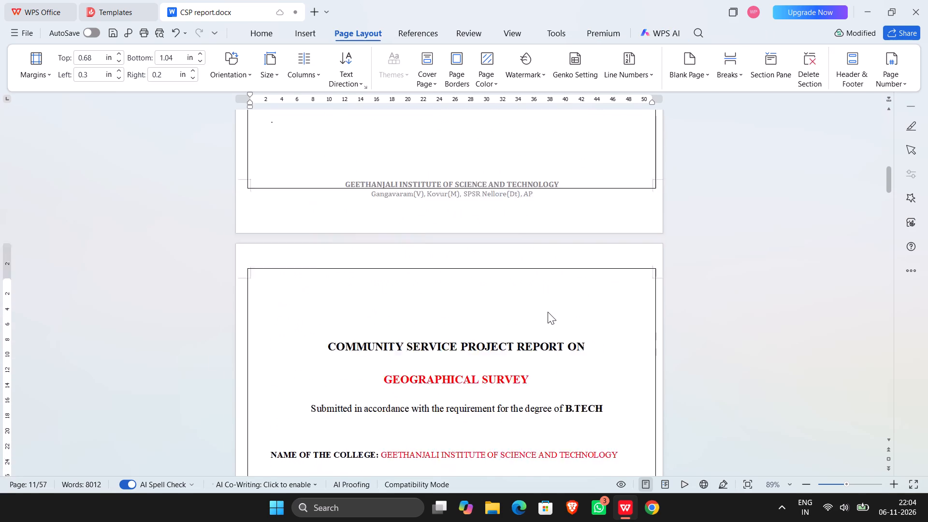
{"action": "scroll", "coordinate": [548, 312], "scroll_direction": "up", "scroll_amount": 1}
{"action": "scroll", "coordinate": [548, 312], "scroll_direction": "down", "scroll_amount": 2}
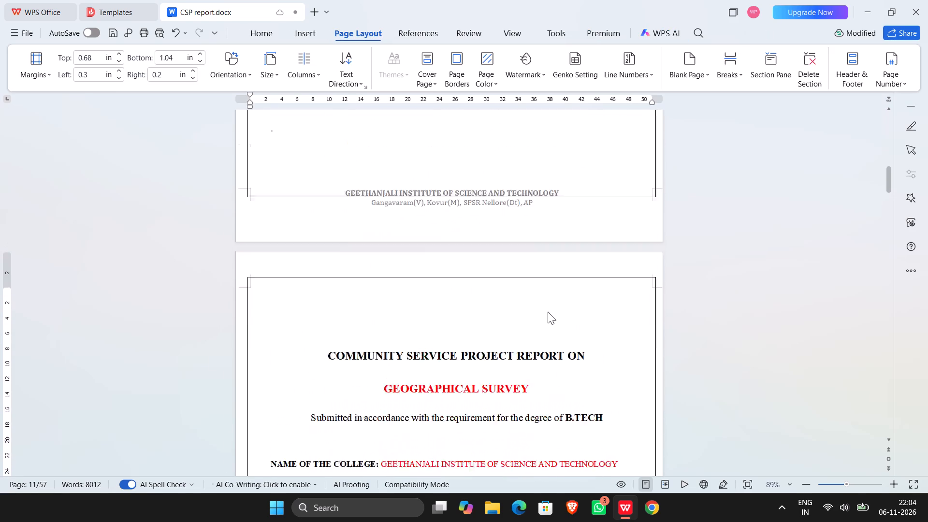
{"action": "scroll", "coordinate": [548, 312], "scroll_direction": "down", "scroll_amount": 3}
{"action": "scroll", "coordinate": [548, 312], "scroll_direction": "up", "scroll_amount": 6}
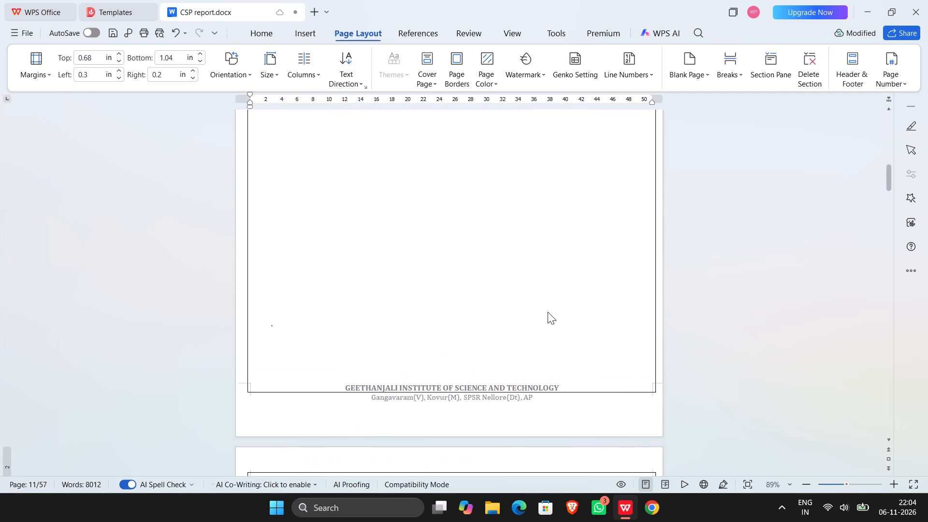
{"action": "triple_click", "coordinate": [504, 401]}
{"action": "left_click", "coordinate": [504, 401]}
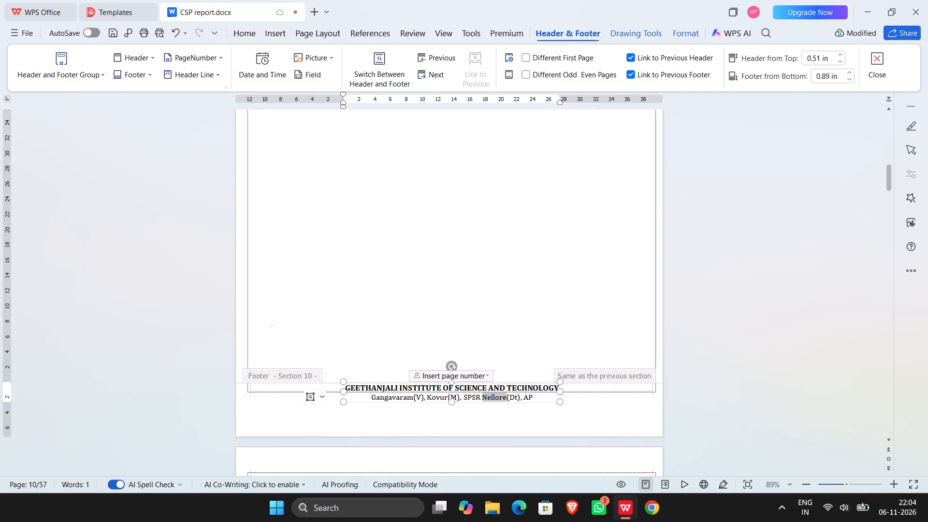
{"action": "left_click", "coordinate": [532, 401]}
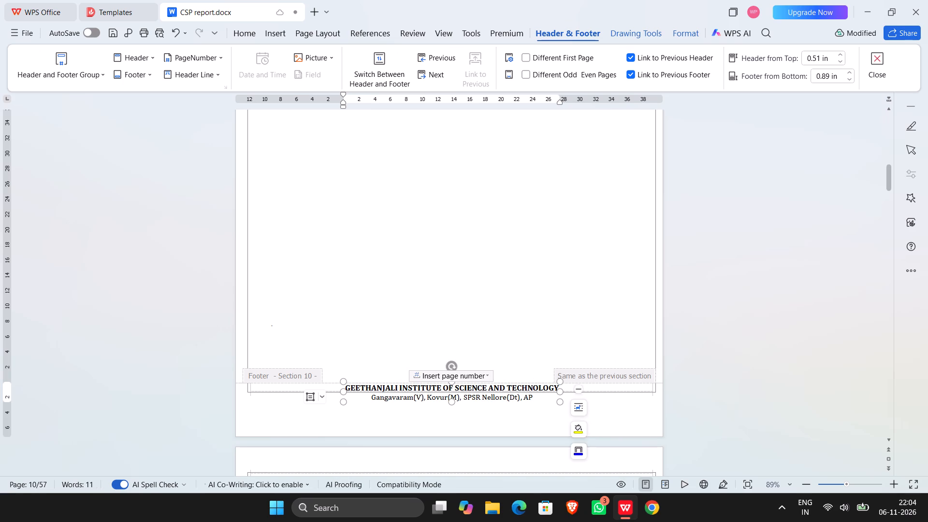
{"action": "double_click", "coordinate": [532, 401]}
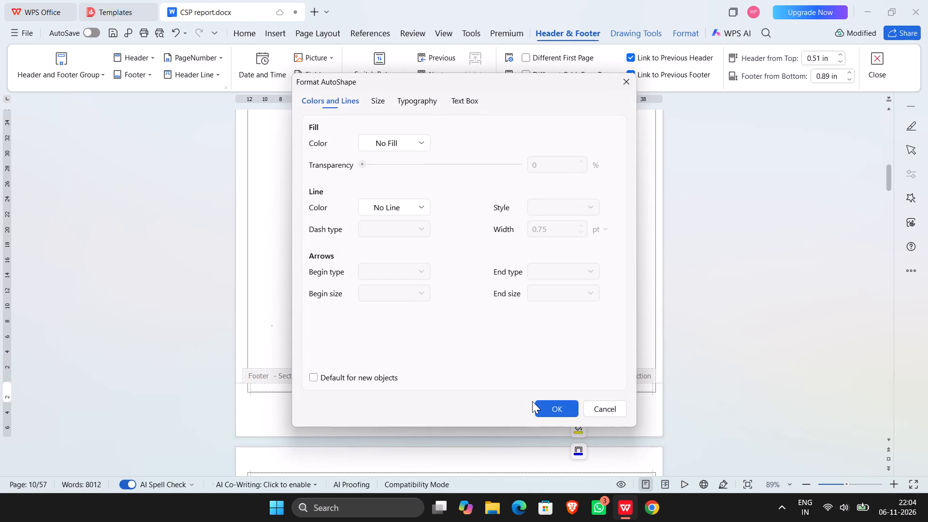
{"action": "left_click", "coordinate": [619, 82]}
{"action": "left_click", "coordinate": [632, 58]}
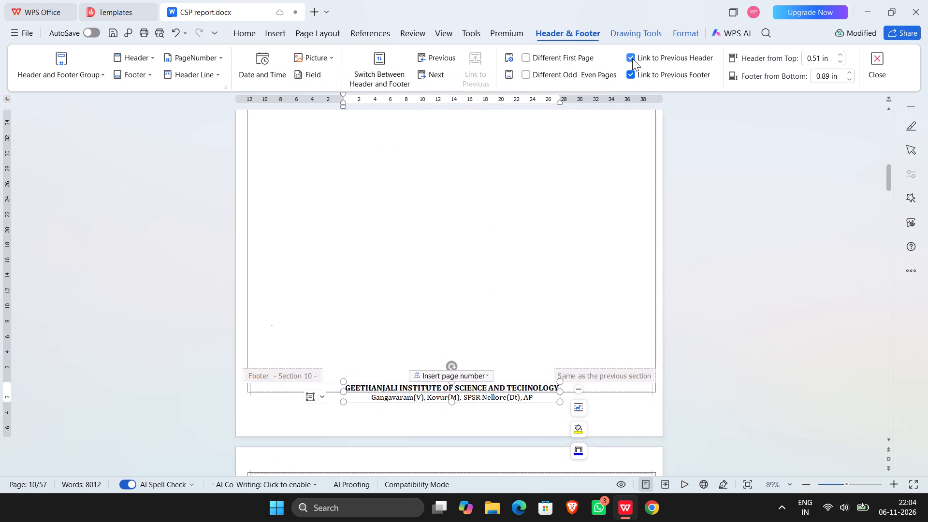
Unlink the Section 10 footer from the previous section's footer.
{"action": "left_click", "coordinate": [634, 76]}
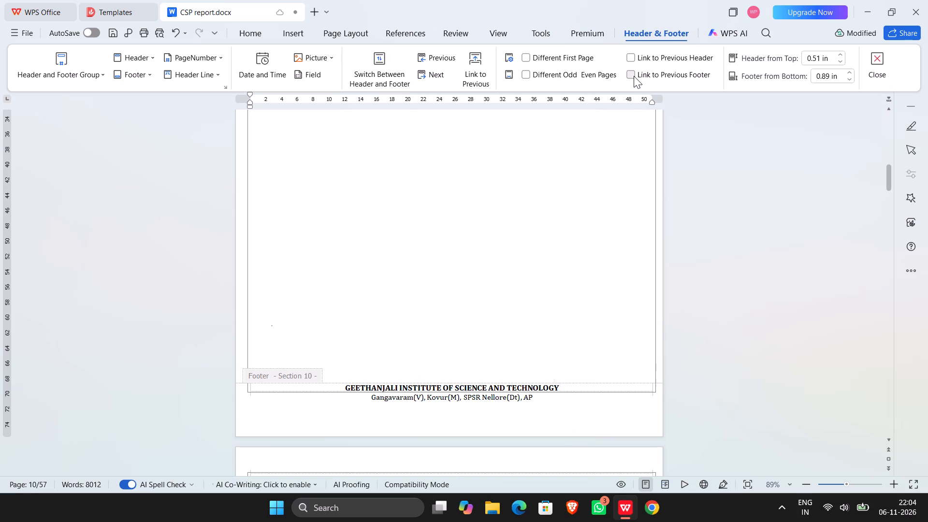
Delete the institute name line from the Section 10 footer text box.
{"action": "double_click", "coordinate": [542, 392]}
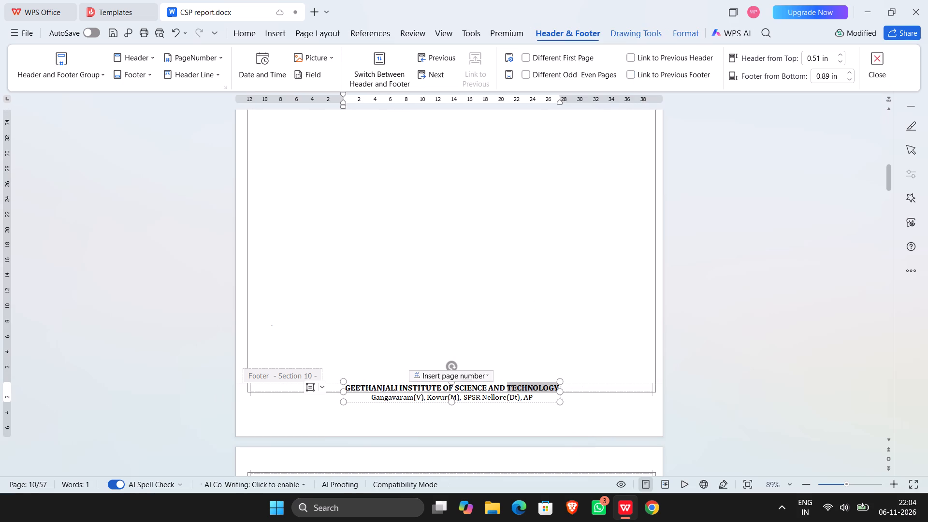
{"action": "key", "text": "BackSpace"}
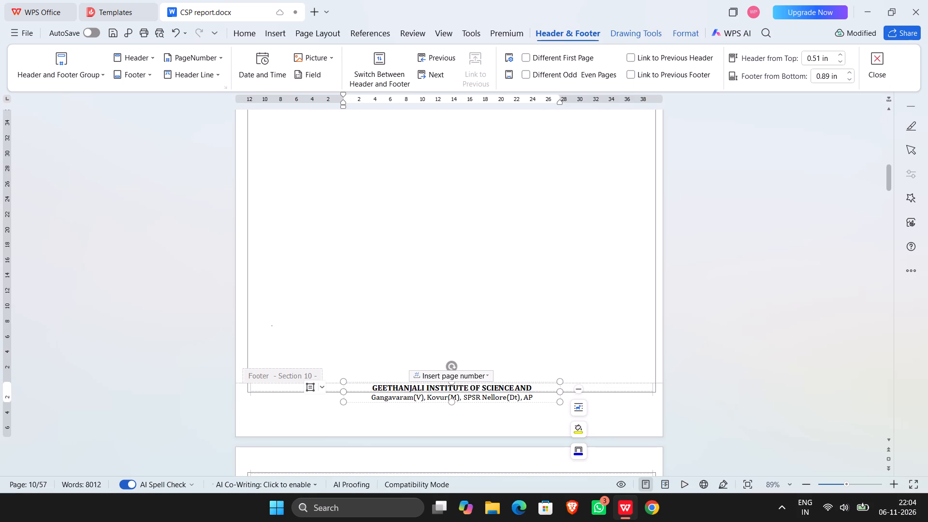
{"action": "key", "text": "ctrl+BackSpace"}
{"action": "key", "text": "ctrl+BackSpace"}
{"action": "key", "text": "ctrl+BackSpace"}
{"action": "key", "text": "ctrl+BackSpace"}
{"action": "key", "text": "ctrl+BackSpace"}
{"action": "key", "text": "ctrl+BackSpace"}
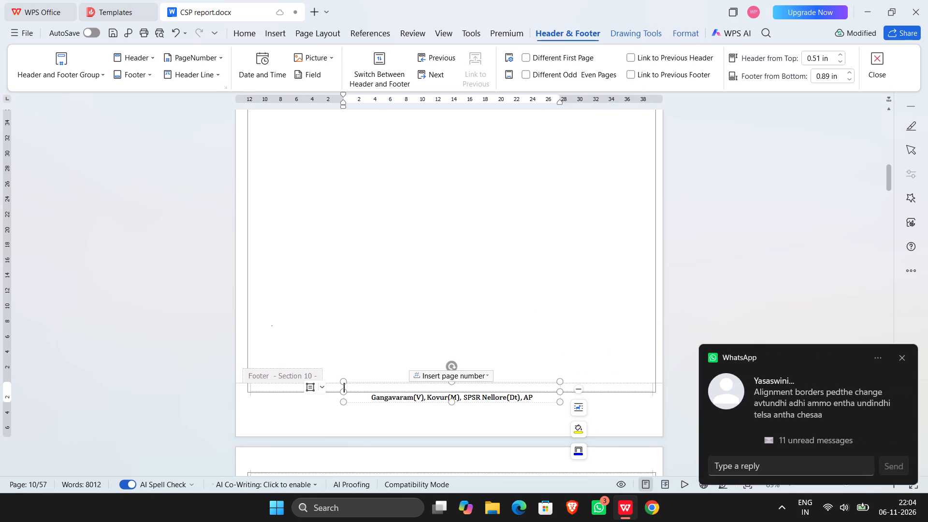
Delete the address line beneath the institute name's place in the Section 10 footer, leaving its text box empty.
{"action": "left_click", "coordinate": [546, 402]}
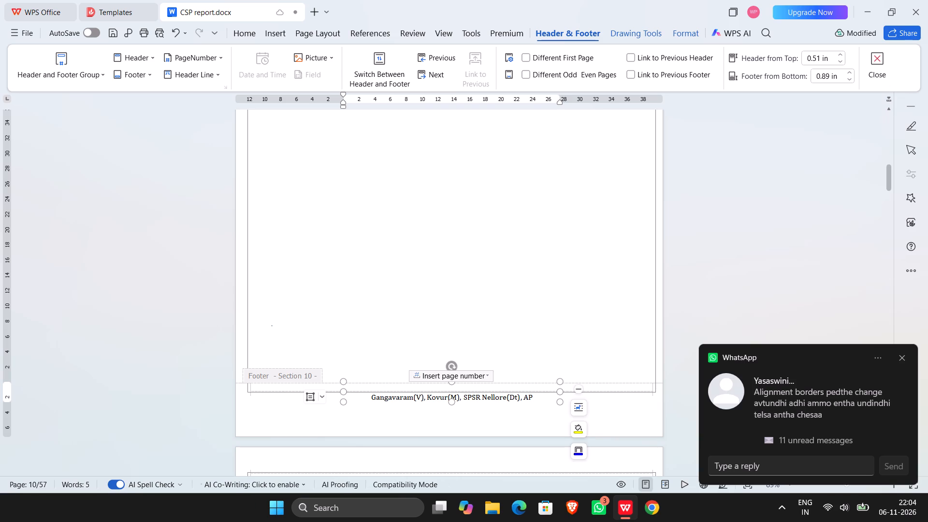
{"action": "left_click", "coordinate": [537, 400]}
{"action": "key", "text": "ctrl+BackSpace"}
{"action": "key", "text": "ctrl+BackSpace"}
{"action": "key", "text": "ctrl+BackSpace"}
{"action": "key", "text": "ctrl+BackSpace"}
{"action": "key", "text": "ctrl+BackSpace"}
{"action": "key", "text": "ctrl+BackSpace"}
{"action": "key", "text": "ctrl+BackSpace"}
{"action": "key", "text": "ctrl+BackSpace"}
{"action": "key", "text": "ctrl+BackSpace"}
{"action": "key", "text": "ctrl+BackSpace"}
{"action": "key", "text": "ctrl+BackSpace"}
{"action": "key", "text": "ctrl+BackSpace"}
{"action": "key", "text": "ctrl+BackSpace"}
{"action": "key", "text": "ctrl+BackSpace"}
{"action": "key", "text": "ctrl+BackSpace"}
{"action": "key", "text": "ctrl+BackSpace"}
{"action": "key", "text": "ctrl+BackSpace"}
{"action": "key", "text": "ctrl+BackSpace"}
{"action": "key", "text": "ctrl+BackSpace"}
{"action": "key", "text": "ctrl+BackSpace"}
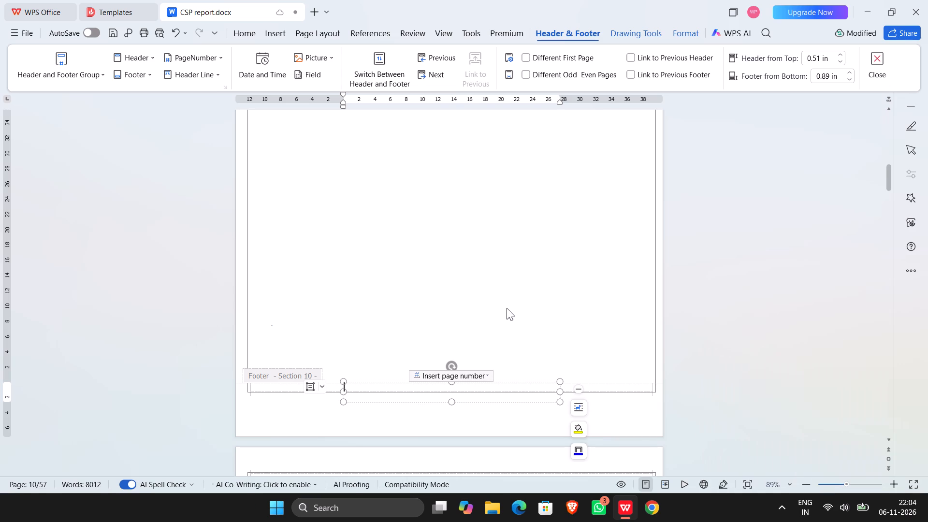
Delete the institute name line from the Section 9 footer, on the page ending with instruction 13.
{"action": "scroll", "coordinate": [507, 308], "scroll_direction": "up", "scroll_amount": 6}
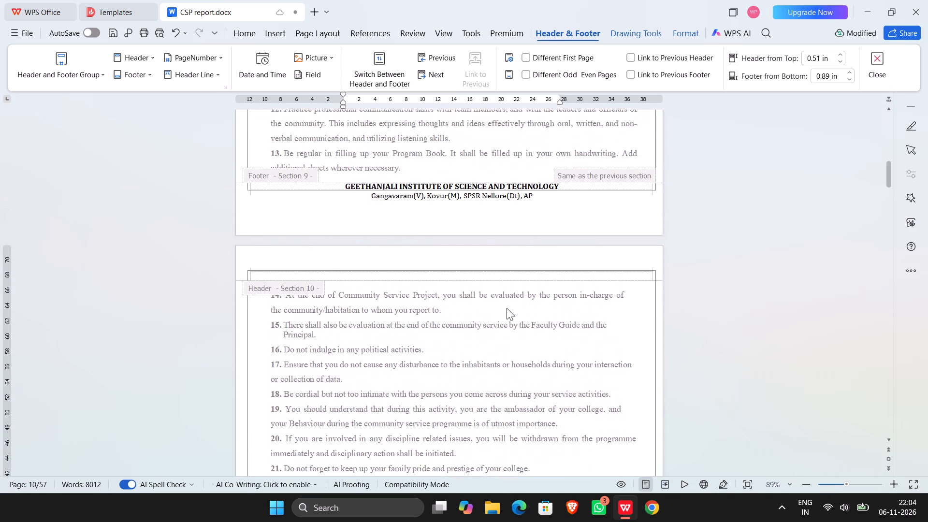
{"action": "scroll", "coordinate": [507, 308], "scroll_direction": "up", "scroll_amount": 1}
{"action": "left_click", "coordinate": [436, 63]}
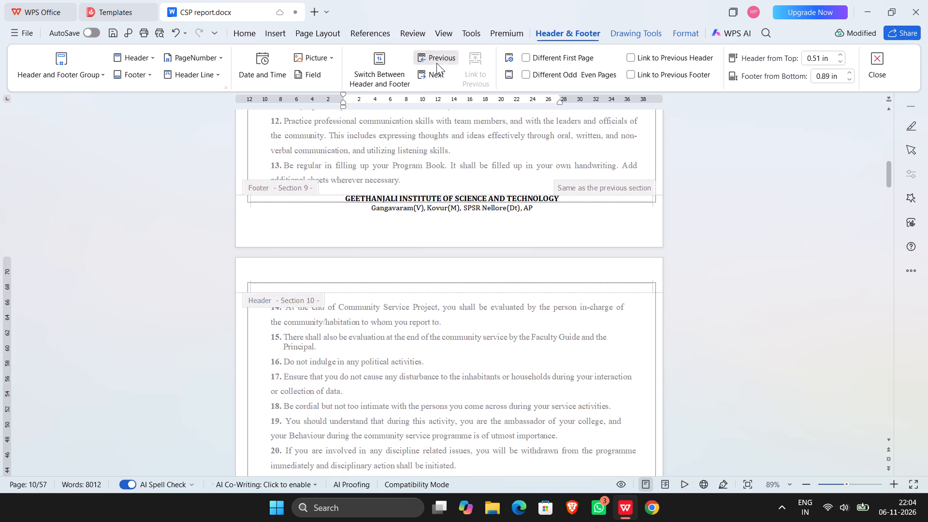
{"action": "left_click", "coordinate": [434, 59]}
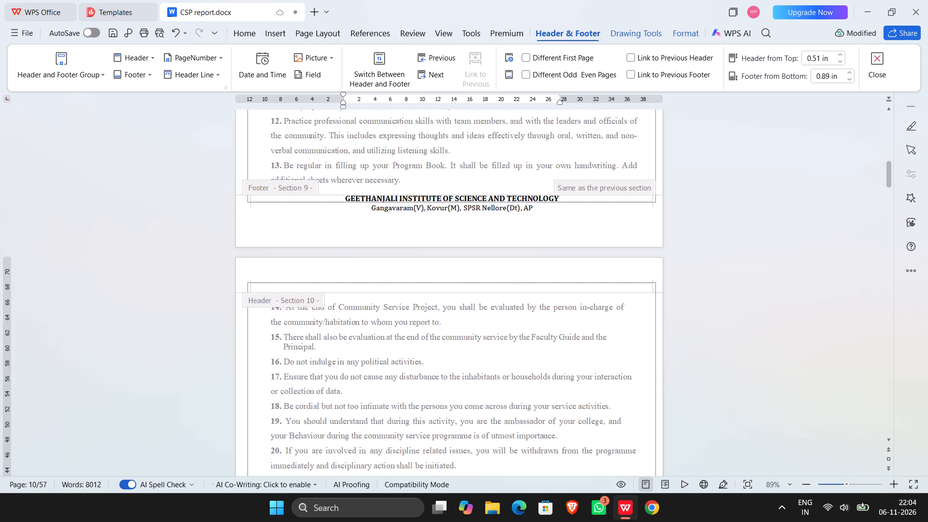
{"action": "double_click", "coordinate": [524, 202]}
{"action": "key", "text": "ctrl+BackSpace"}
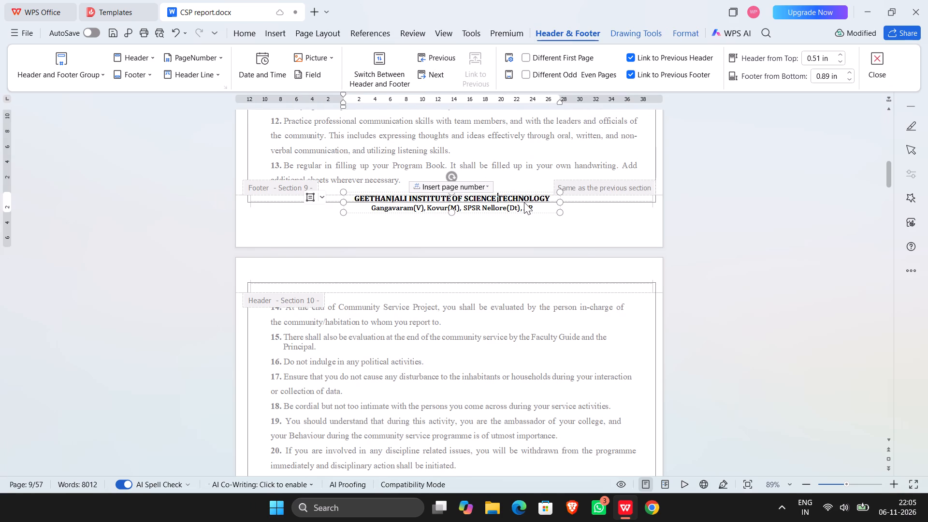
{"action": "key", "text": "ctrl+BackSpace"}
{"action": "key", "text": "ctrl+BackSpace"}
{"action": "key", "text": "ctrl+BackSpace"}
{"action": "key", "text": "ctrl+BackSpace"}
{"action": "key", "text": "ctrl+BackSpace"}
{"action": "key", "text": "ctrl+BackSpace"}
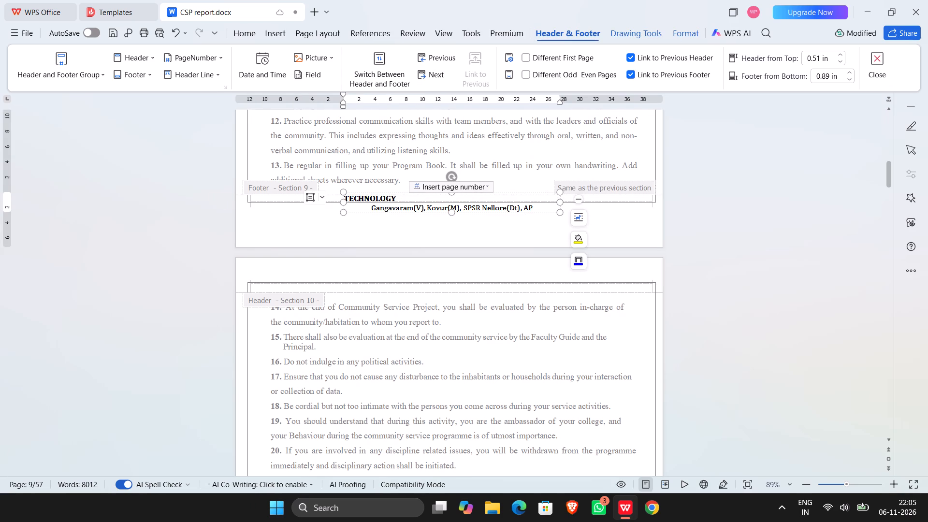
{"action": "key", "text": "Right"}
{"action": "key", "text": "Right"}
{"action": "key", "text": "Right"}
{"action": "key", "text": "Right"}
{"action": "key", "text": "Right"}
{"action": "key", "text": "Right"}
{"action": "key", "text": "Right"}
{"action": "key", "text": "Right"}
{"action": "key", "text": "Right"}
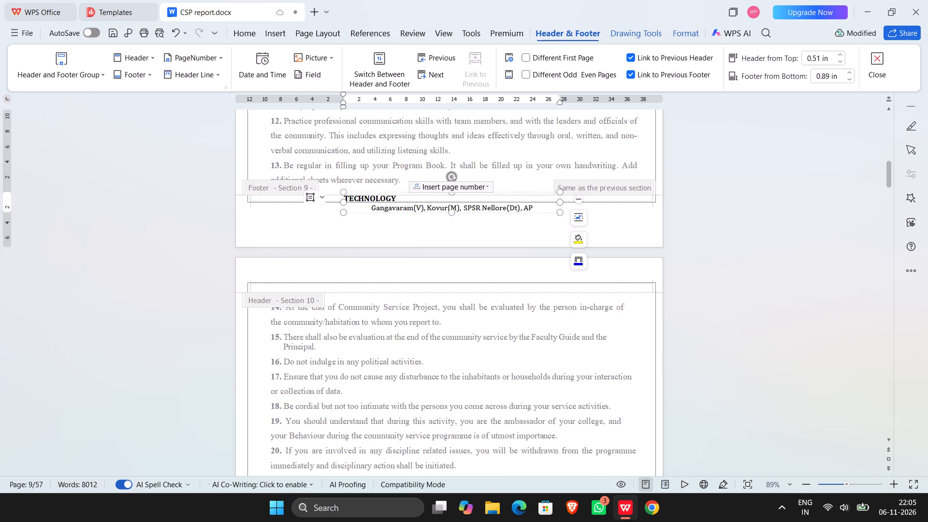
{"action": "key", "text": "Right"}
{"action": "key", "text": "Right"}
Delete the remaining word TECHNOLOGY and the address line from the Section 9 footer on the student instructions page.
{"action": "key", "text": "Up"}
{"action": "key", "text": "Right"}
{"action": "key", "text": "Right"}
{"action": "key", "text": "Right"}
{"action": "key", "text": "Right"}
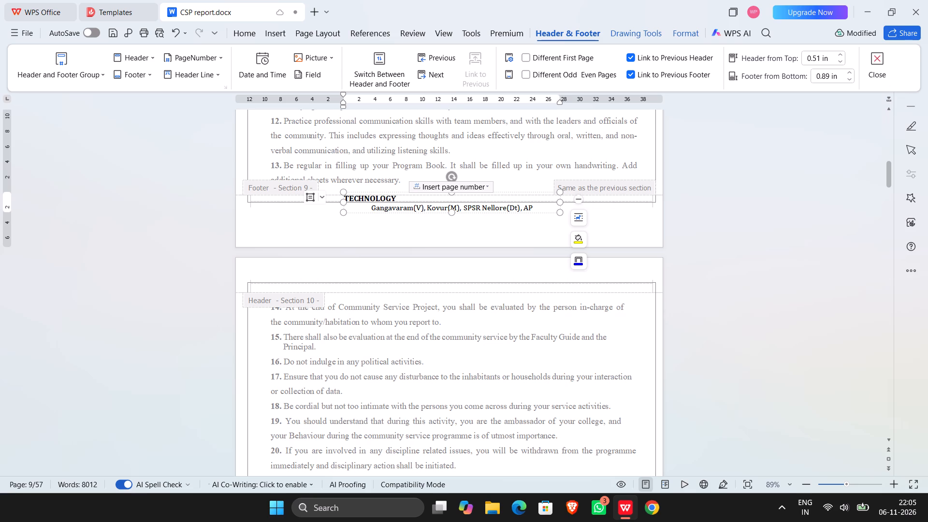
{"action": "key", "text": "Right"}
{"action": "key", "text": "ctrl+BackSpace"}
{"action": "key", "text": "ctrl+BackSpace"}
{"action": "key", "text": "Down"}
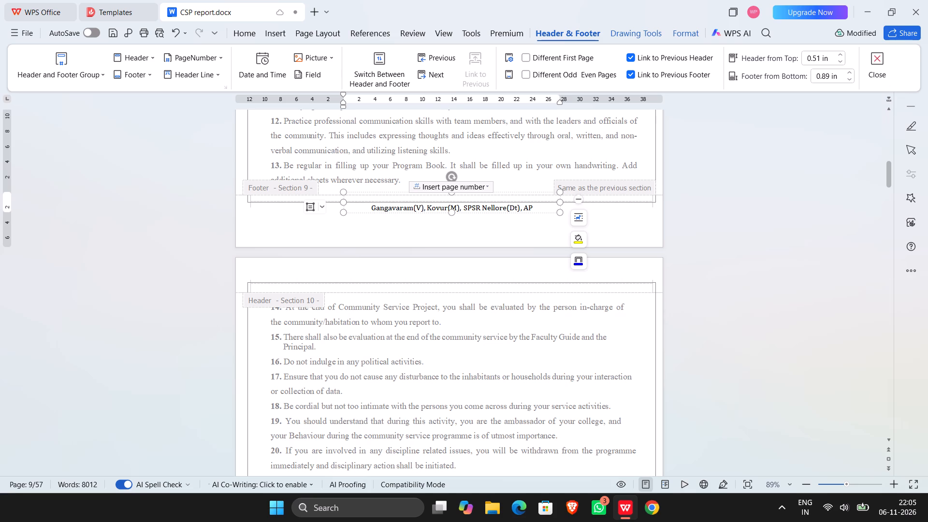
{"action": "left_click", "coordinate": [533, 207]}
{"action": "key", "text": "ctrl+BackSpace"}
{"action": "key", "text": "ctrl+BackSpace"}
{"action": "key", "text": "ctrl+BackSpace"}
{"action": "key", "text": "ctrl+BackSpace"}
{"action": "key", "text": "ctrl+BackSpace"}
{"action": "key", "text": "ctrl+BackSpace"}
{"action": "key", "text": "ctrl+BackSpace"}
{"action": "key", "text": "ctrl+BackSpace"}
{"action": "key", "text": "ctrl+BackSpace"}
{"action": "key", "text": "ctrl+BackSpace"}
{"action": "key", "text": "ctrl+BackSpace"}
{"action": "key", "text": "ctrl+BackSpace"}
{"action": "key", "text": "ctrl+BackSpace"}
{"action": "key", "text": "ctrl+BackSpace"}
{"action": "key", "text": "ctrl+BackSpace"}
{"action": "key", "text": "ctrl+BackSpace"}
{"action": "key", "text": "ctrl+BackSpace"}
{"action": "key", "text": "ctrl+BackSpace"}
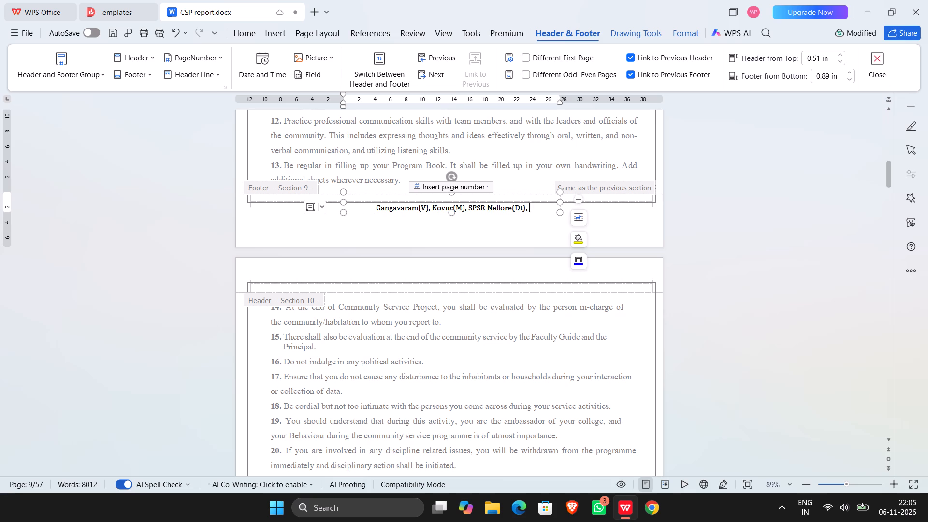
{"action": "key", "text": "ctrl+BackSpace"}
{"action": "key", "text": "ctrl+BackSpace"}
{"action": "key", "text": "ctrl+BackSpace"}
{"action": "key", "text": "ctrl+BackSpace"}
{"action": "key", "text": "ctrl+BackSpace"}
{"action": "key", "text": "ctrl+BackSpace"}
{"action": "key", "text": "ctrl+BackSpace"}
{"action": "key", "text": "ctrl+BackSpace"}
{"action": "key", "text": "ctrl+BackSpace"}
{"action": "key", "text": "ctrl+BackSpace"}
{"action": "key", "text": "ctrl+BackSpace"}
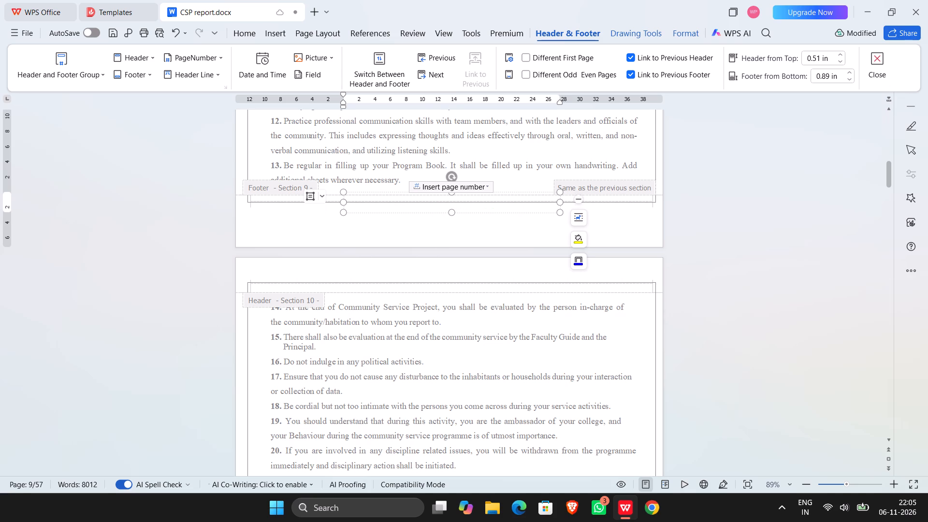
Unlink the Section 9 footer from the previous section's footer.
{"action": "scroll", "coordinate": [533, 207], "scroll_direction": "up", "scroll_amount": 5}
{"action": "left_click", "coordinate": [533, 207]}
{"action": "scroll", "coordinate": [533, 207], "scroll_direction": "up", "scroll_amount": 1}
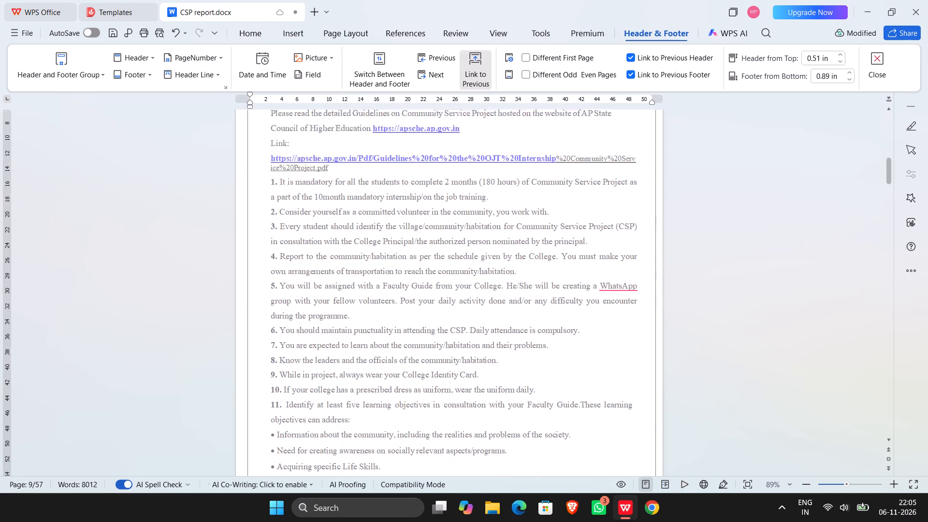
{"action": "scroll", "coordinate": [533, 207], "scroll_direction": "up", "scroll_amount": 1}
{"action": "left_click", "coordinate": [628, 73]}
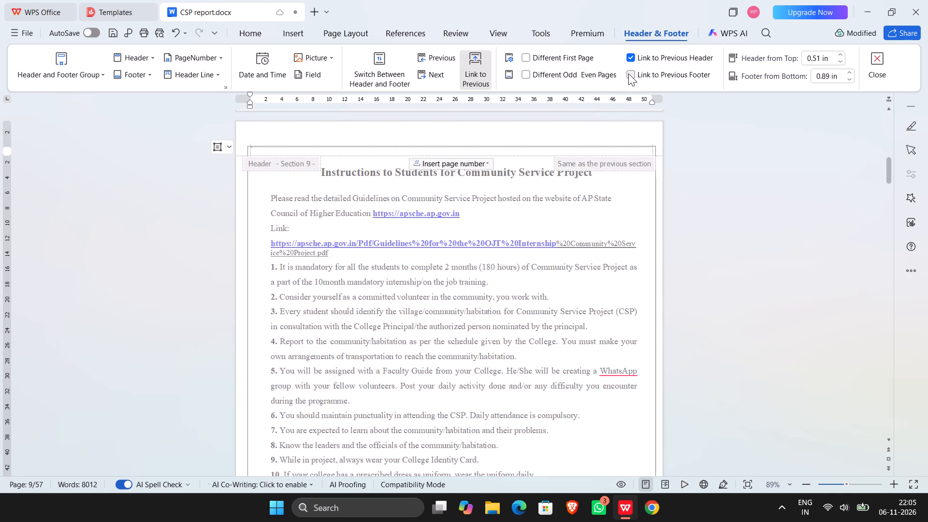
Unlink the Section 9 header from the previous section's header while checking the footers of the earlier pages.
{"action": "scroll", "coordinate": [628, 73], "scroll_direction": "up", "scroll_amount": 2}
{"action": "scroll", "coordinate": [560, 154], "scroll_direction": "up", "scroll_amount": 3}
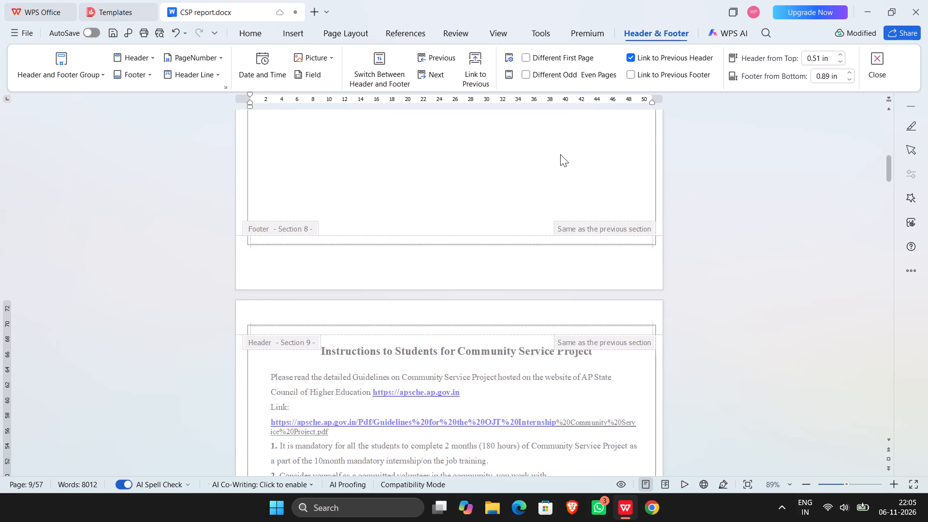
{"action": "scroll", "coordinate": [560, 154], "scroll_direction": "up", "scroll_amount": 11}
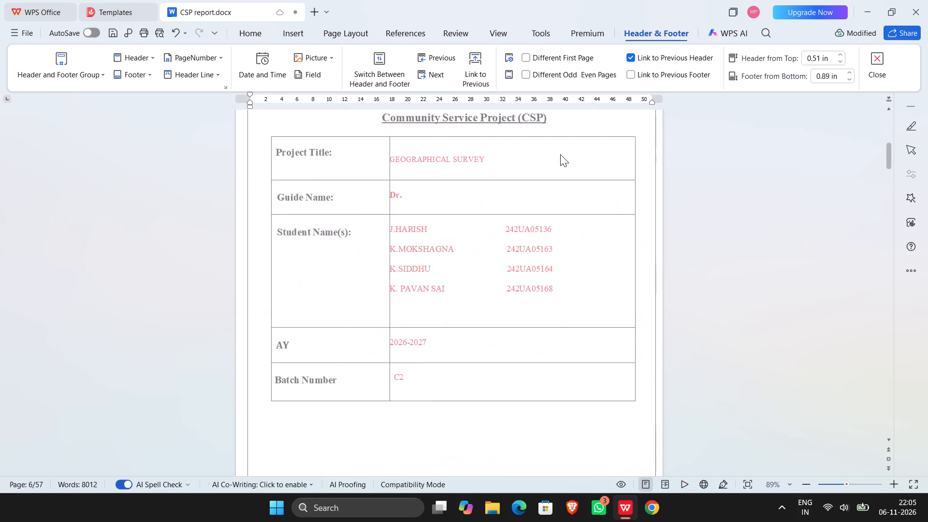
{"action": "scroll", "coordinate": [560, 154], "scroll_direction": "up", "scroll_amount": 2}
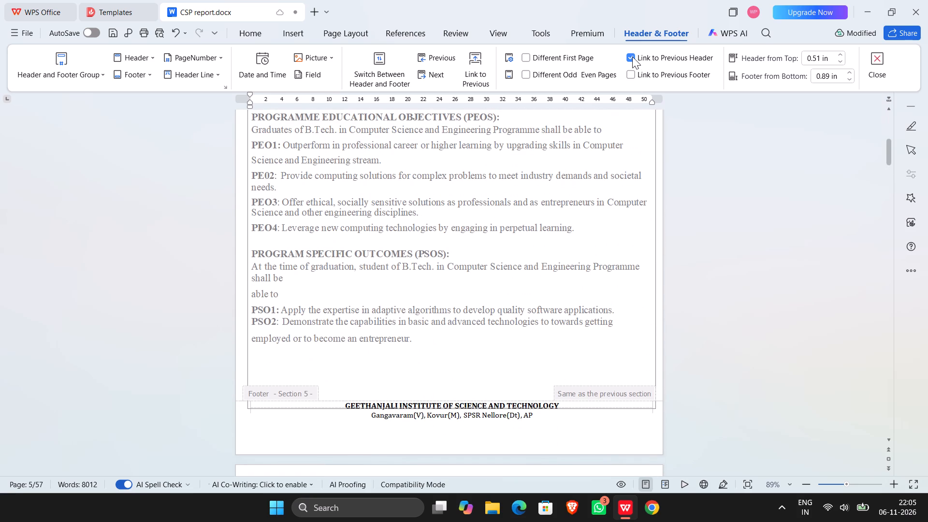
{"action": "left_click", "coordinate": [632, 57]}
Check the footers from the Department Vision page through to the CSP Abstract page for remaining institute text.
{"action": "scroll", "coordinate": [566, 294], "scroll_direction": "up", "scroll_amount": 4}
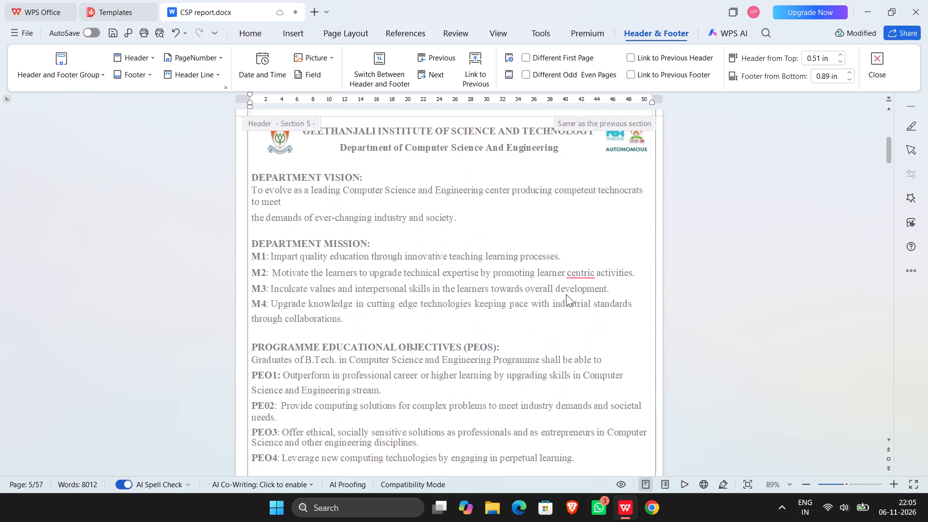
{"action": "scroll", "coordinate": [566, 294], "scroll_direction": "down", "scroll_amount": 5}
{"action": "left_click", "coordinate": [599, 380]}
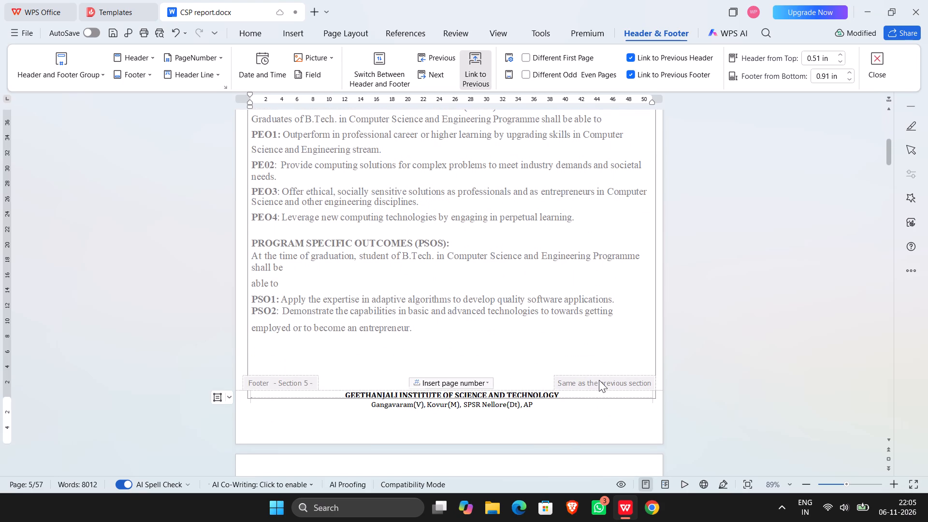
{"action": "left_click", "coordinate": [599, 380]}
{"action": "double_click", "coordinate": [603, 384]}
{"action": "scroll", "coordinate": [603, 384], "scroll_direction": "down", "scroll_amount": 7}
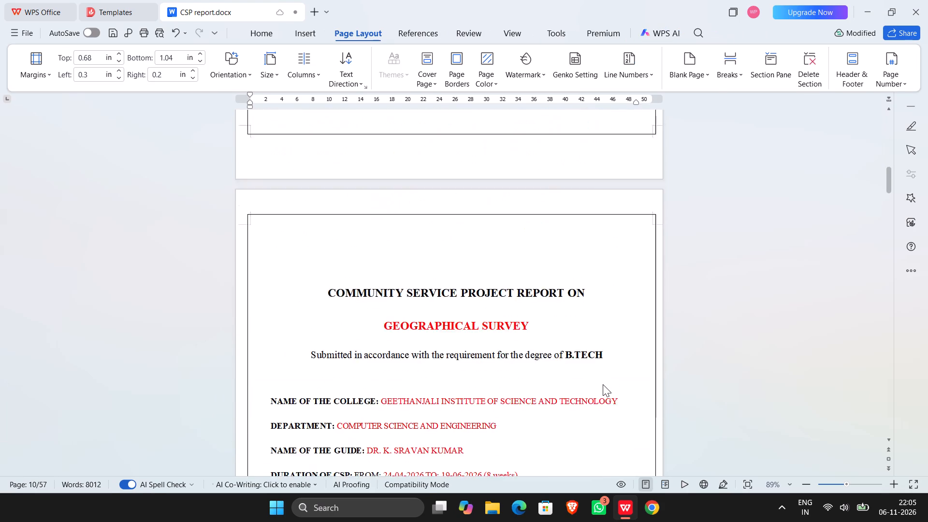
{"action": "scroll", "coordinate": [603, 384], "scroll_direction": "down", "scroll_amount": 13}
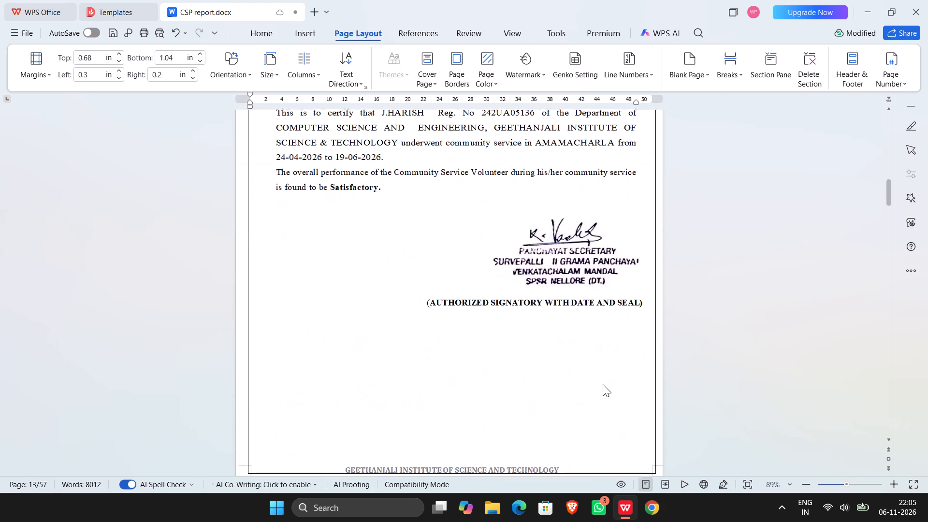
{"action": "scroll", "coordinate": [603, 384], "scroll_direction": "down", "scroll_amount": 10}
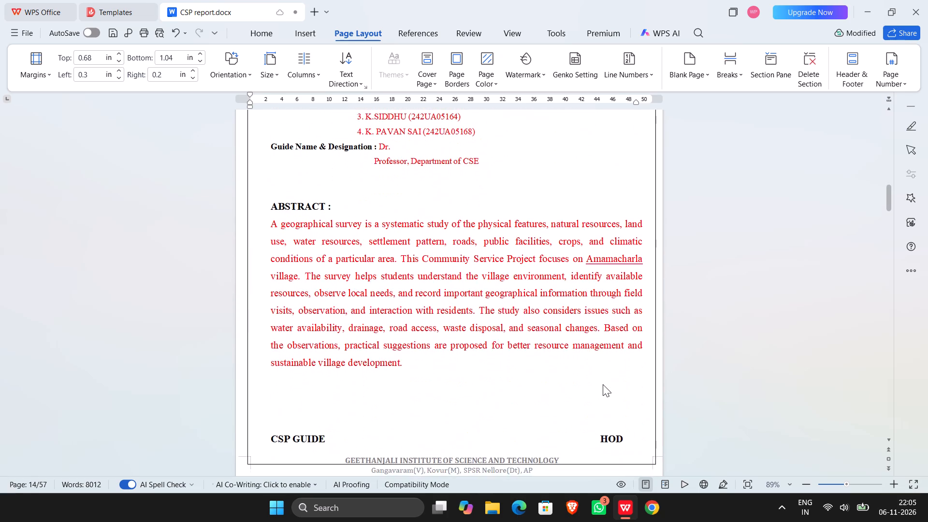
{"action": "scroll", "coordinate": [603, 384], "scroll_direction": "down", "scroll_amount": 2}
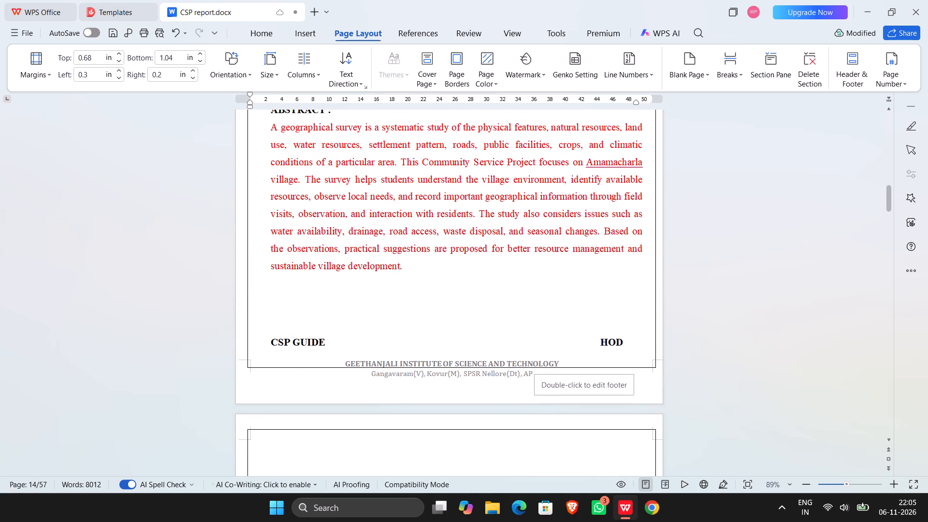
Delete the institute name and address lines from the Section 12 footer, on the page before the CSP Abstract.
{"action": "scroll", "coordinate": [540, 371], "scroll_direction": "up", "scroll_amount": 6}
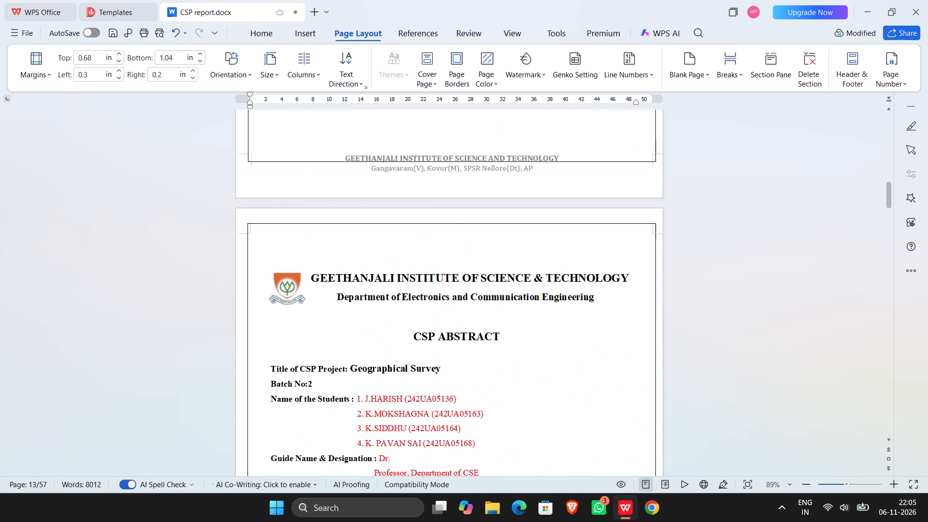
{"action": "scroll", "coordinate": [540, 371], "scroll_direction": "up", "scroll_amount": 1}
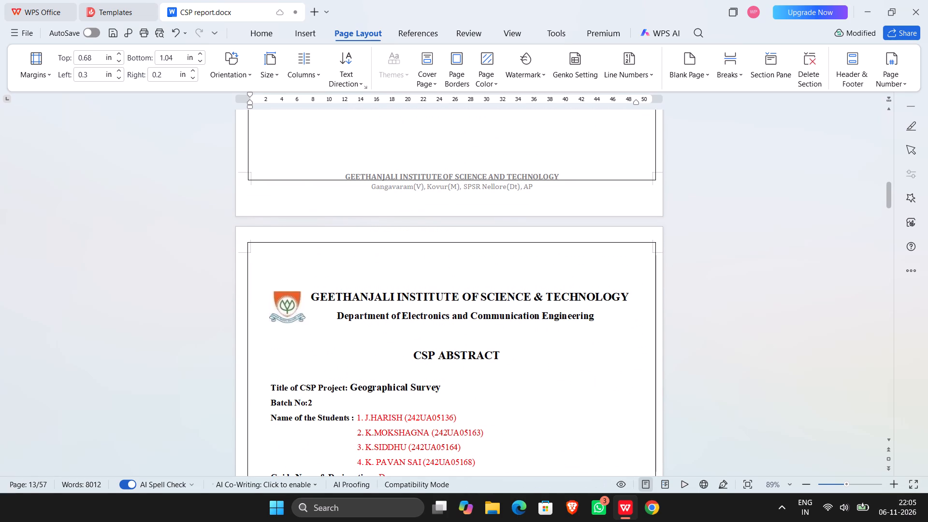
{"action": "double_click", "coordinate": [538, 188]}
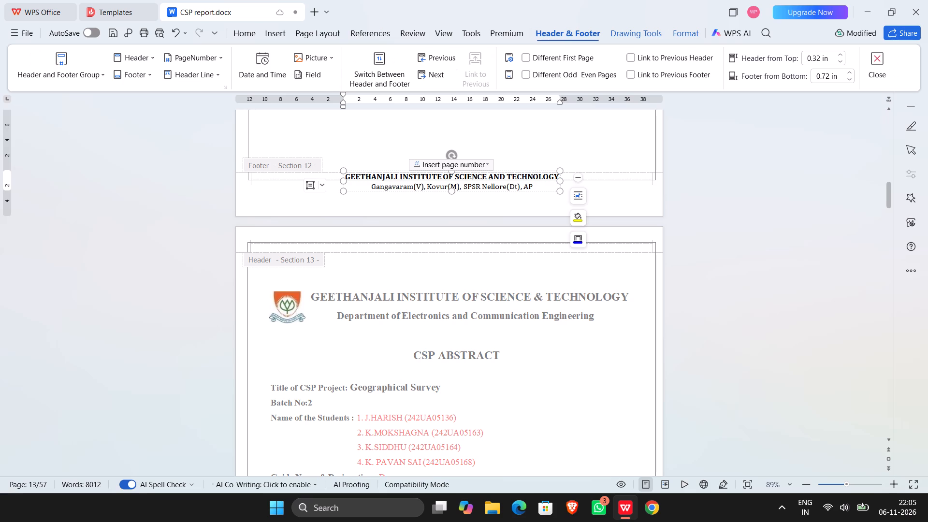
{"action": "key", "text": "ctrl+BackSpace"}
{"action": "key", "text": "ctrl+BackSpace"}
{"action": "key", "text": "ctrl+BackSpace"}
{"action": "key", "text": "ctrl+BackSpace"}
{"action": "key", "text": "ctrl+BackSpace"}
{"action": "key", "text": "ctrl+BackSpace"}
{"action": "key", "text": "ctrl+BackSpace"}
{"action": "key", "text": "ctrl+BackSpace"}
{"action": "key", "text": "ctrl+BackSpace"}
{"action": "key", "text": "ctrl+BackSpace"}
{"action": "key", "text": "ctrl+BackSpace"}
{"action": "key", "text": "ctrl+BackSpace"}
{"action": "key", "text": "ctrl+BackSpace"}
{"action": "key", "text": "ctrl+BackSpace"}
{"action": "key", "text": "ctrl+BackSpace"}
{"action": "key", "text": "ctrl+BackSpace"}
{"action": "key", "text": "ctrl+BackSpace"}
{"action": "key", "text": "ctrl+BackSpace"}
{"action": "key", "text": "ctrl+BackSpace"}
{"action": "key", "text": "ctrl+BackSpace"}
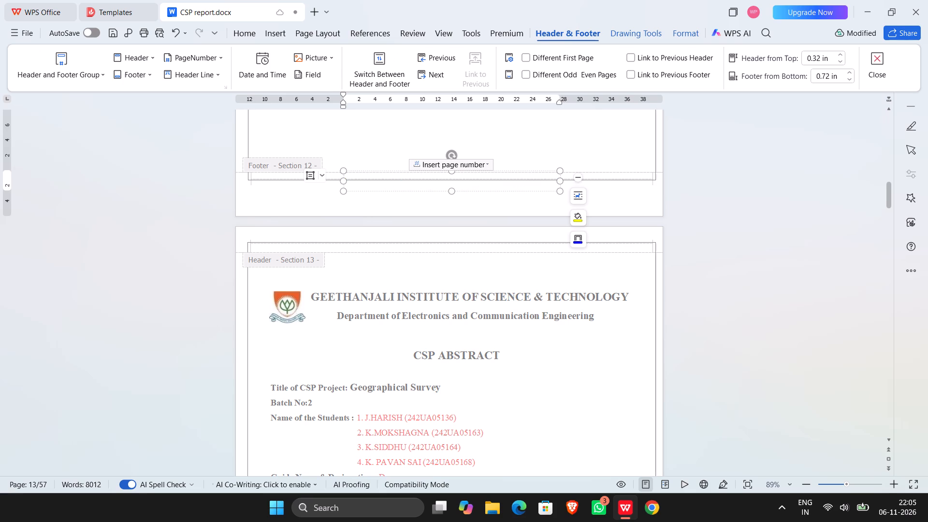
Delete the institute name and address lines from the Section 13 footer, on the CSP Abstract page.
{"action": "scroll", "coordinate": [583, 373], "scroll_direction": "down", "scroll_amount": 7}
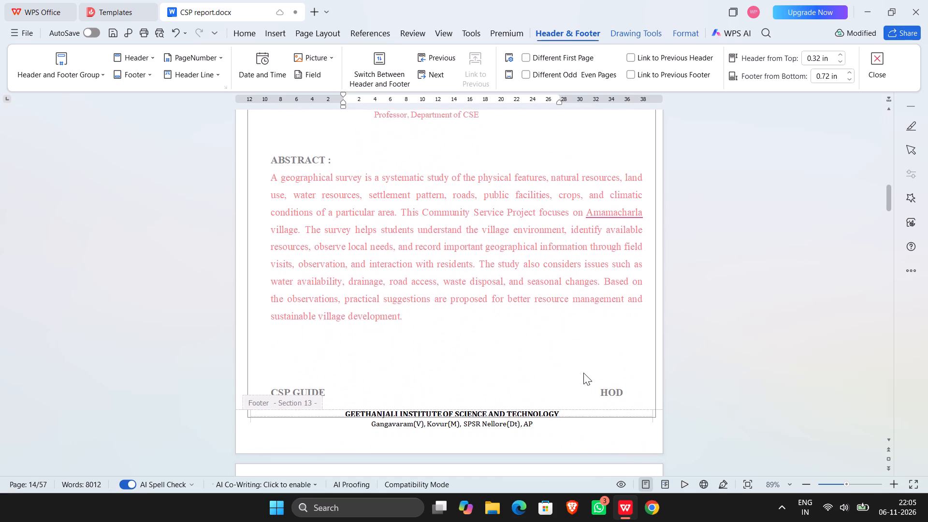
{"action": "scroll", "coordinate": [583, 373], "scroll_direction": "down", "scroll_amount": 1}
{"action": "left_click", "coordinate": [544, 392]}
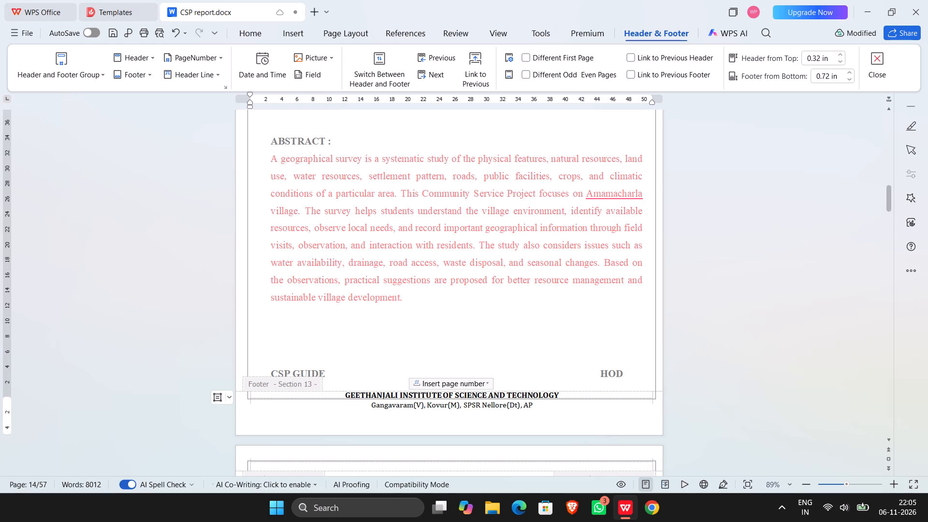
{"action": "double_click", "coordinate": [541, 401]}
{"action": "left_click", "coordinate": [546, 412]}
{"action": "key", "text": "ctrl+BackSpace"}
{"action": "key", "text": "ctrl+BackSpace"}
{"action": "key", "text": "ctrl+BackSpace"}
{"action": "key", "text": "ctrl+BackSpace"}
{"action": "key", "text": "ctrl+BackSpace"}
{"action": "key", "text": "ctrl+BackSpace"}
{"action": "key", "text": "ctrl+BackSpace"}
{"action": "key", "text": "ctrl+BackSpace"}
{"action": "key", "text": "ctrl+BackSpace"}
{"action": "key", "text": "ctrl+BackSpace"}
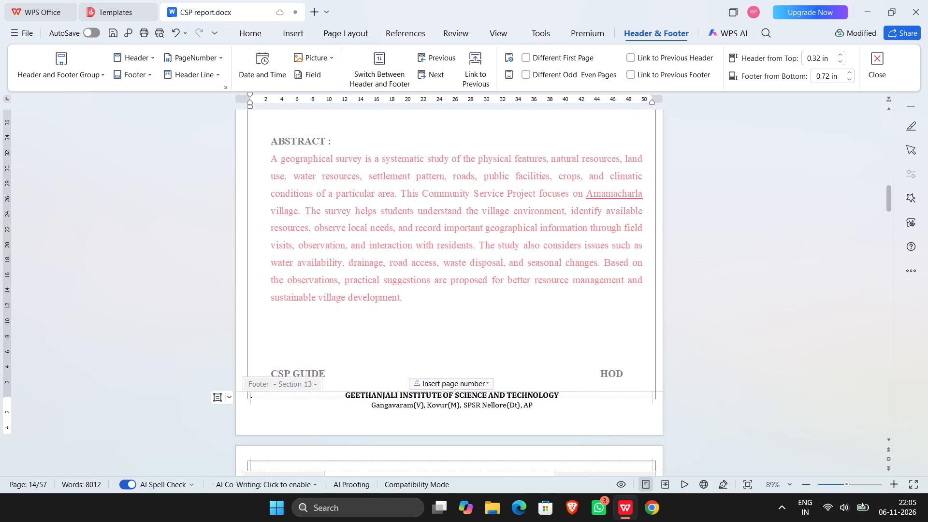
{"action": "left_click", "coordinate": [539, 406]}
{"action": "key", "text": "ctrl+BackSpace"}
{"action": "key", "text": "ctrl+BackSpace"}
{"action": "key", "text": "ctrl+BackSpace"}
{"action": "key", "text": "ctrl+BackSpace"}
{"action": "key", "text": "ctrl+BackSpace"}
{"action": "key", "text": "ctrl+BackSpace"}
{"action": "key", "text": "ctrl+BackSpace"}
{"action": "key", "text": "ctrl+BackSpace"}
{"action": "key", "text": "ctrl+BackSpace"}
{"action": "key", "text": "ctrl+BackSpace"}
{"action": "key", "text": "ctrl+BackSpace"}
{"action": "key", "text": "ctrl+BackSpace"}
{"action": "key", "text": "ctrl+BackSpace"}
{"action": "key", "text": "ctrl+BackSpace"}
{"action": "key", "text": "ctrl+BackSpace"}
{"action": "key", "text": "ctrl+BackSpace"}
{"action": "key", "text": "ctrl+BackSpace"}
{"action": "key", "text": "ctrl+BackSpace"}
{"action": "key", "text": "ctrl+BackSpace"}
{"action": "key", "text": "ctrl+BackSpace"}
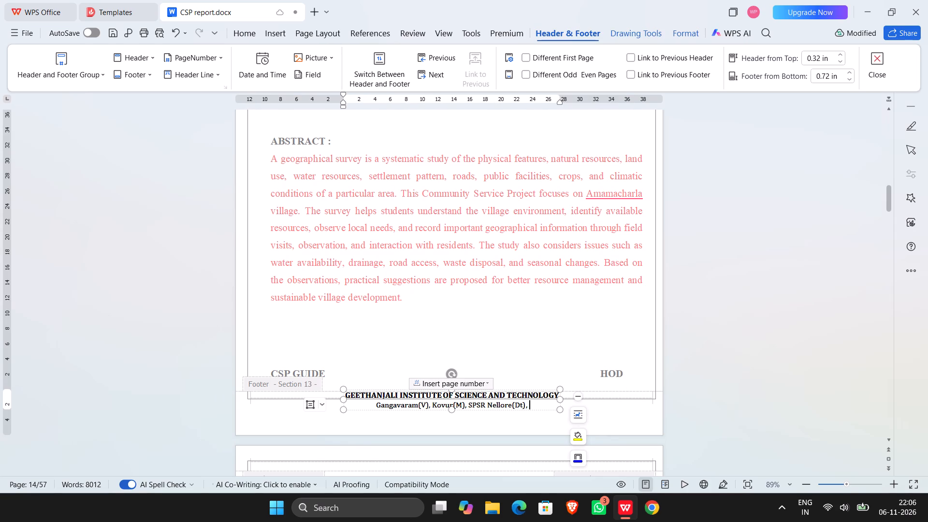
Delete the institute name and address lines from the Section 16 footer, on the page before Chapter 2.
{"action": "scroll", "coordinate": [539, 406], "scroll_direction": "down", "scroll_amount": 2}
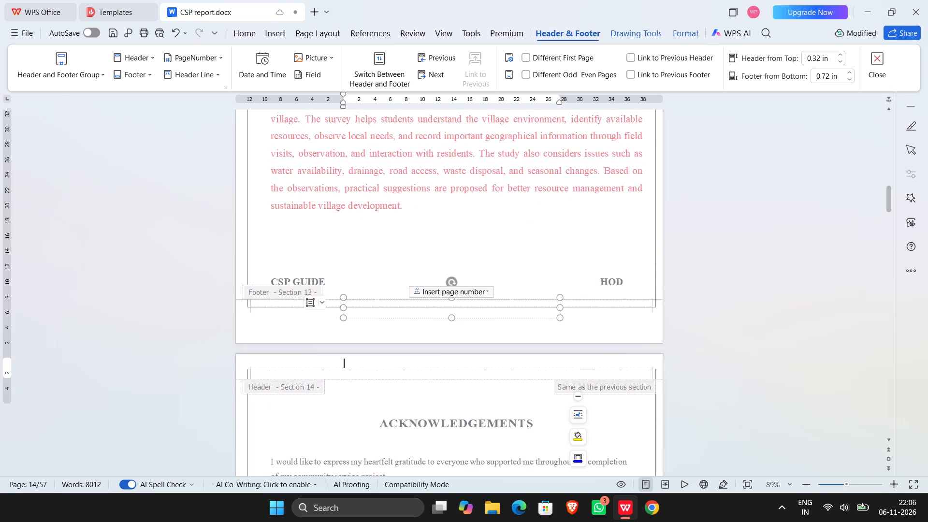
{"action": "scroll", "coordinate": [539, 406], "scroll_direction": "down", "scroll_amount": 9}
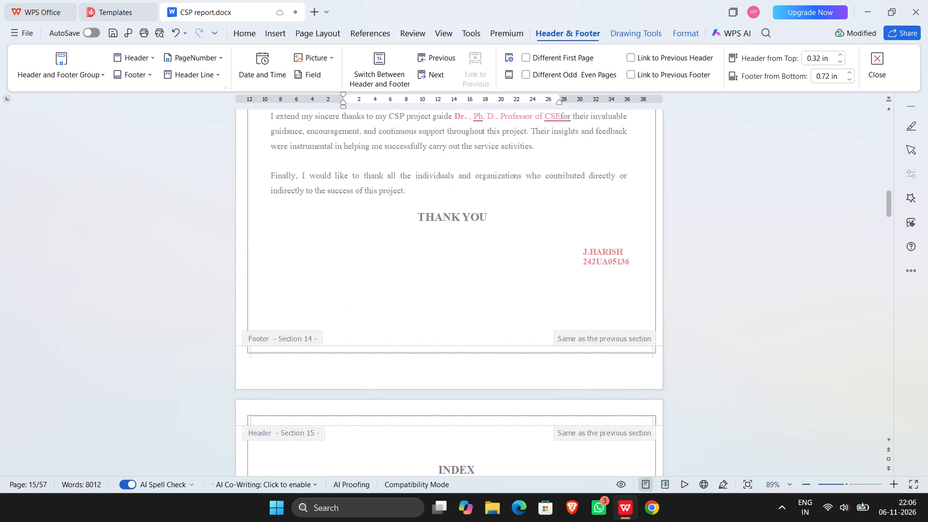
{"action": "left_click", "coordinate": [604, 341]}
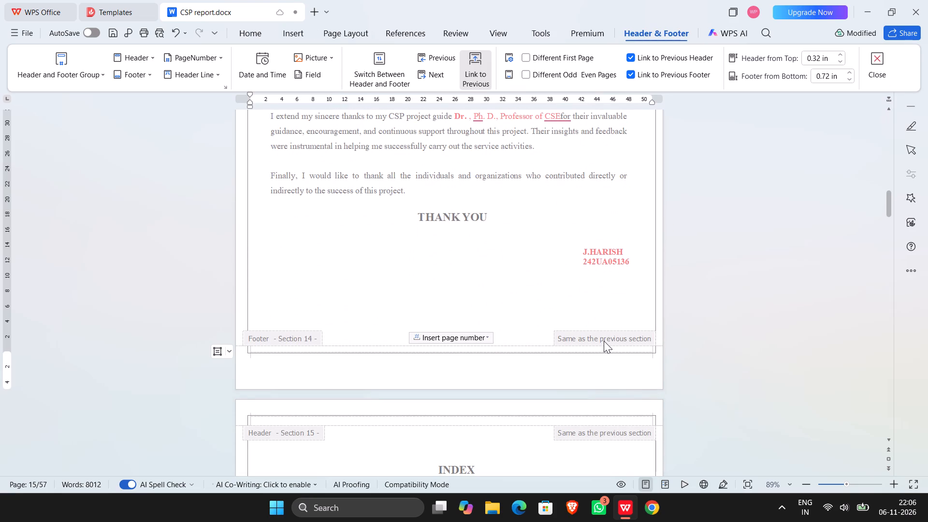
{"action": "scroll", "coordinate": [604, 341], "scroll_direction": "down", "scroll_amount": 11}
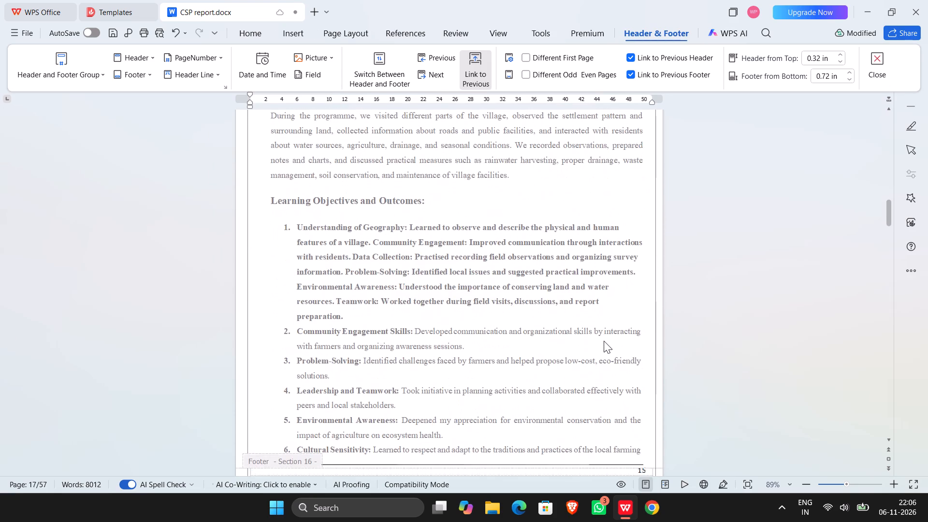
{"action": "scroll", "coordinate": [604, 341], "scroll_direction": "down", "scroll_amount": 4}
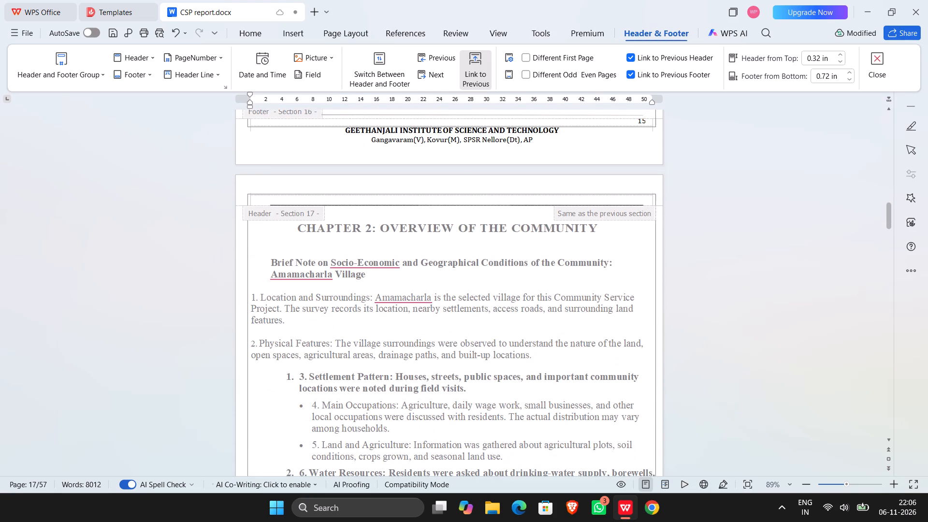
{"action": "left_click", "coordinate": [535, 135]}
{"action": "left_click", "coordinate": [534, 140]}
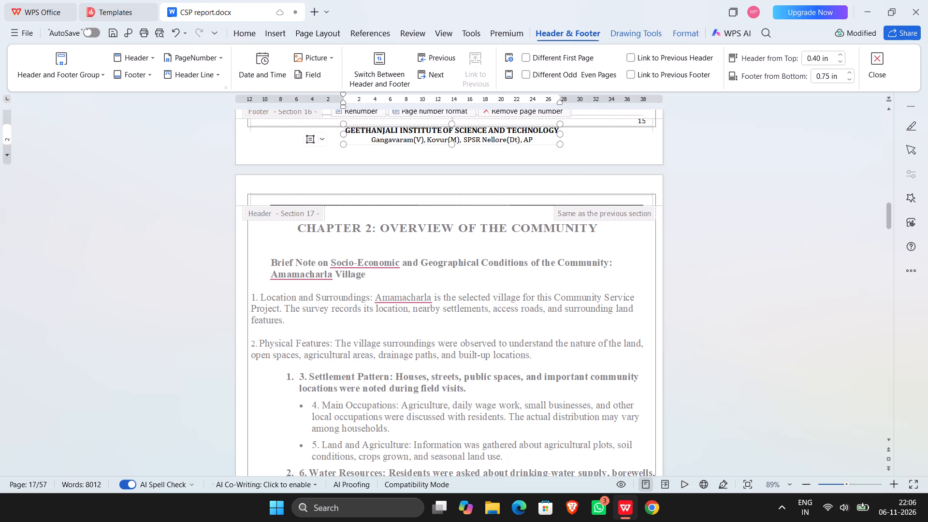
{"action": "key", "text": "ctrl+BackSpace"}
{"action": "key", "text": "ctrl+BackSpace"}
{"action": "key", "text": "ctrl+BackSpace"}
{"action": "key", "text": "ctrl+BackSpace"}
{"action": "key", "text": "ctrl+BackSpace"}
{"action": "key", "text": "ctrl+BackSpace"}
{"action": "key", "text": "ctrl+BackSpace"}
{"action": "key", "text": "ctrl+BackSpace"}
{"action": "key", "text": "ctrl+BackSpace"}
{"action": "key", "text": "ctrl+BackSpace"}
{"action": "key", "text": "ctrl+BackSpace"}
{"action": "key", "text": "ctrl+BackSpace"}
{"action": "key", "text": "ctrl+BackSpace"}
{"action": "key", "text": "ctrl+BackSpace"}
{"action": "key", "text": "ctrl+BackSpace"}
{"action": "key", "text": "ctrl+BackSpace"}
{"action": "key", "text": "ctrl+BackSpace"}
{"action": "key", "text": "ctrl+BackSpace"}
{"action": "key", "text": "ctrl+BackSpace"}
{"action": "key", "text": "ctrl+BackSpace"}
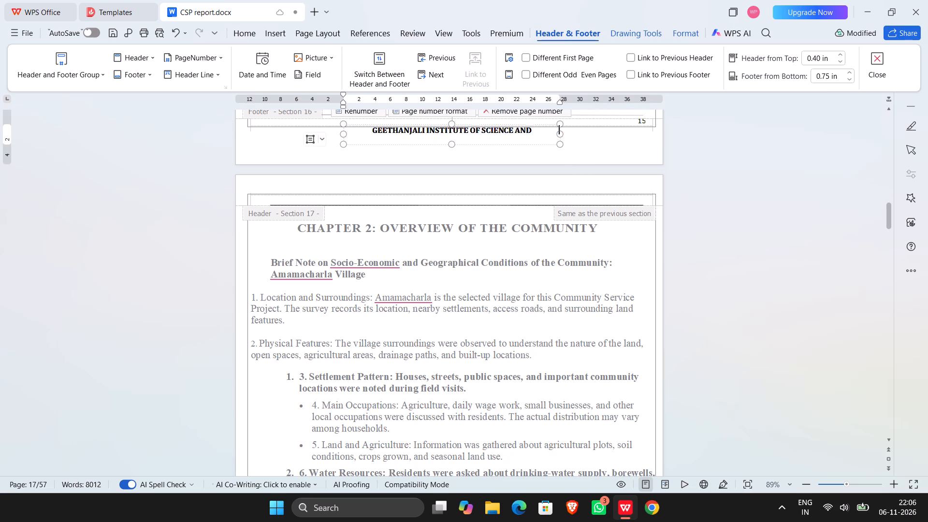
Delete the institute name and address lines from the Section 20 footer, on the page before the Week 1 report.
{"action": "scroll", "coordinate": [534, 140], "scroll_direction": "down", "scroll_amount": 8}
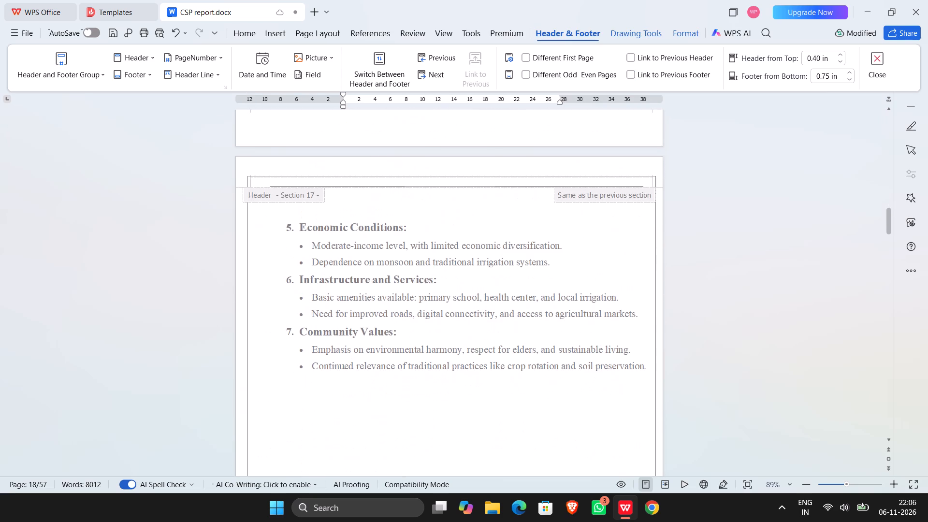
{"action": "scroll", "coordinate": [534, 140], "scroll_direction": "down", "scroll_amount": 9}
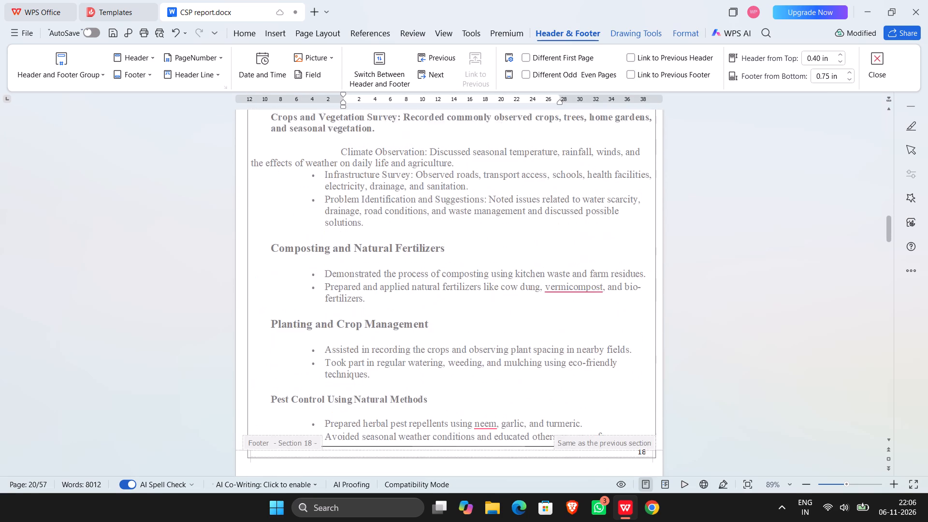
{"action": "scroll", "coordinate": [534, 140], "scroll_direction": "down", "scroll_amount": 12}
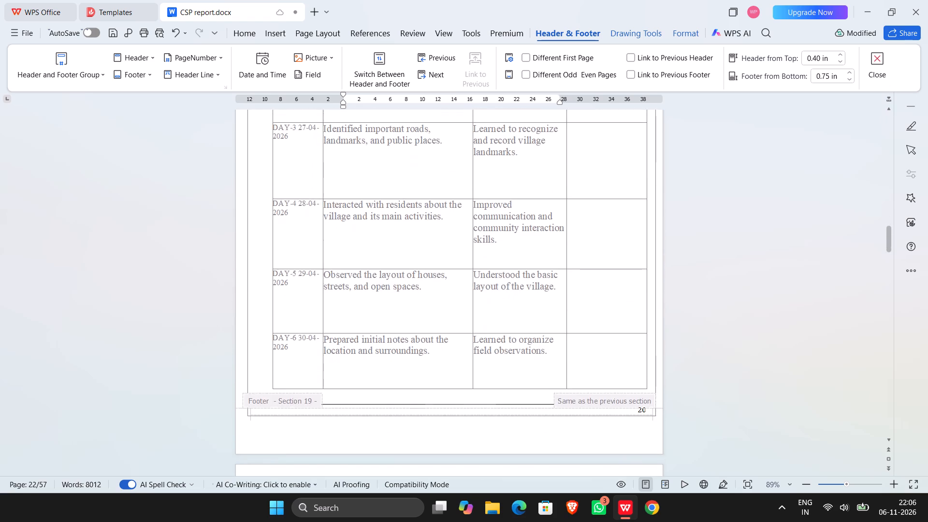
{"action": "scroll", "coordinate": [534, 140], "scroll_direction": "down", "scroll_amount": 5}
{"action": "left_click", "coordinate": [536, 217]}
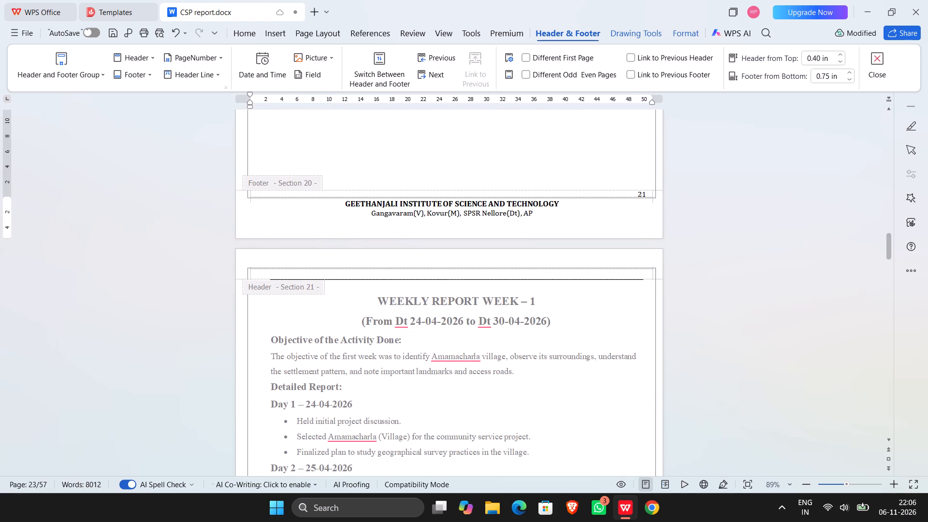
{"action": "left_click", "coordinate": [536, 217]}
{"action": "key", "text": "ctrl+BackSpace"}
{"action": "key", "text": "ctrl+BackSpace"}
{"action": "key", "text": "ctrl+BackSpace"}
{"action": "key", "text": "ctrl+BackSpace"}
{"action": "key", "text": "ctrl+BackSpace"}
{"action": "key", "text": "ctrl+BackSpace"}
{"action": "key", "text": "ctrl+BackSpace"}
{"action": "key", "text": "ctrl+BackSpace"}
{"action": "key", "text": "ctrl+BackSpace"}
{"action": "key", "text": "ctrl+BackSpace"}
{"action": "key", "text": "ctrl+BackSpace"}
{"action": "key", "text": "ctrl+BackSpace"}
{"action": "key", "text": "ctrl+BackSpace"}
{"action": "key", "text": "ctrl+BackSpace"}
{"action": "key", "text": "ctrl+BackSpace"}
{"action": "key", "text": "ctrl+BackSpace"}
{"action": "key", "text": "ctrl+BackSpace"}
{"action": "key", "text": "ctrl+BackSpace"}
{"action": "key", "text": "ctrl+BackSpace"}
{"action": "key", "text": "ctrl+BackSpace"}
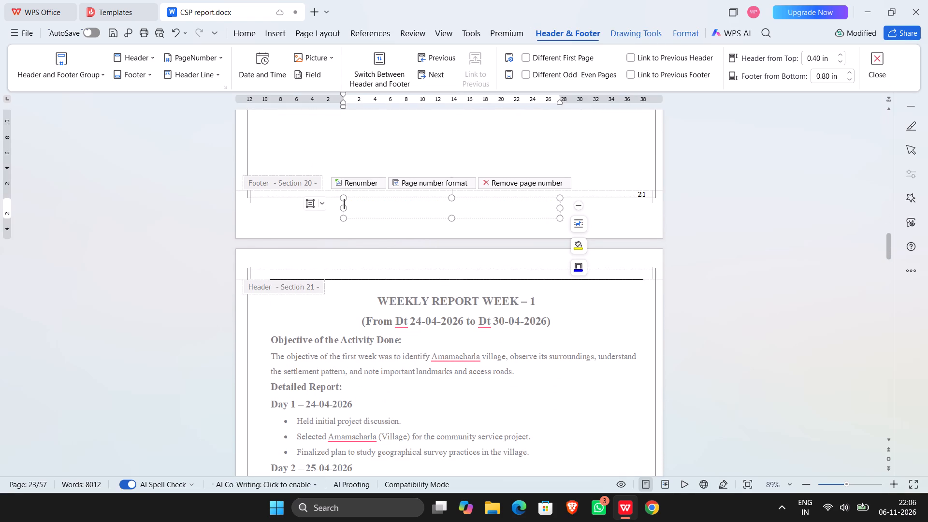
Remove the footer page numbers from the entire document.
{"action": "left_click", "coordinate": [546, 181]}
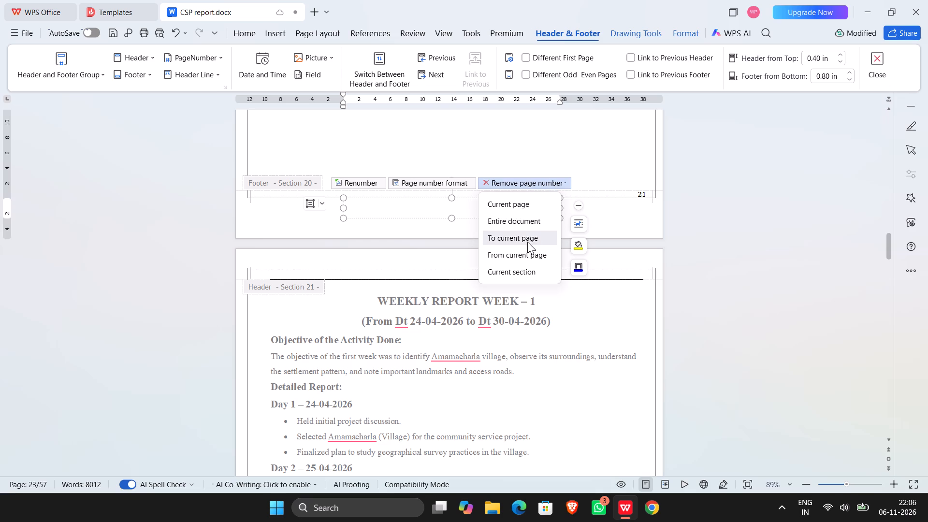
{"action": "left_click", "coordinate": [513, 216]}
Delete the institute name and address lines from the Section 21 footer, before the second week's activity log.
{"action": "scroll", "coordinate": [513, 216], "scroll_direction": "down", "scroll_amount": 2}
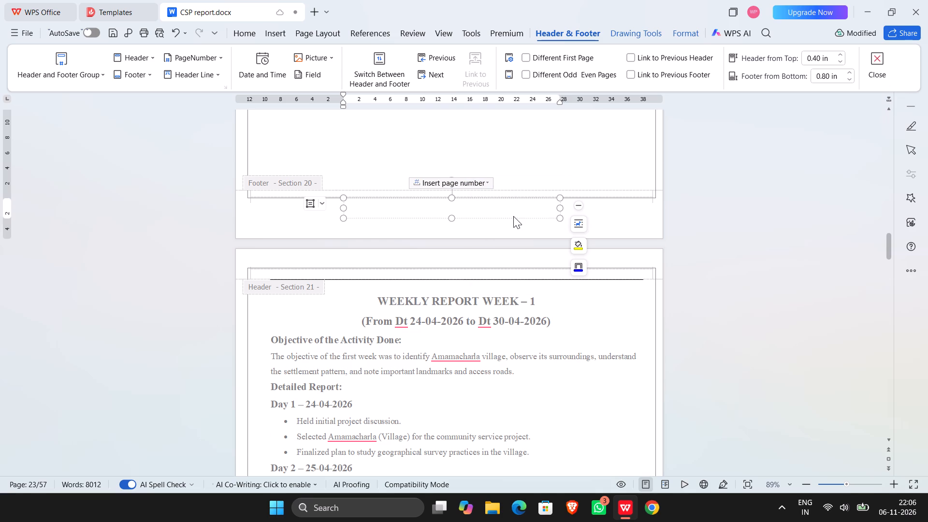
{"action": "scroll", "coordinate": [513, 216], "scroll_direction": "down", "scroll_amount": 8}
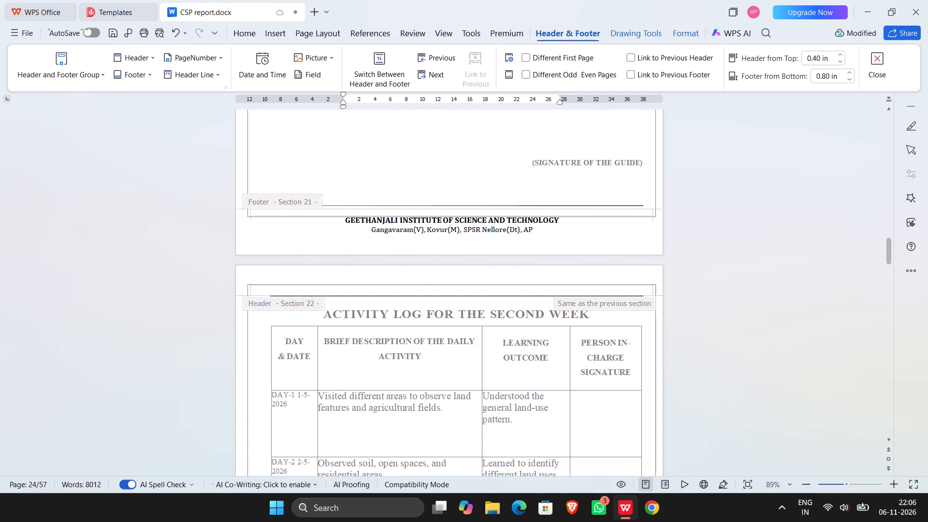
{"action": "left_click", "coordinate": [539, 228]}
{"action": "left_click", "coordinate": [536, 228]}
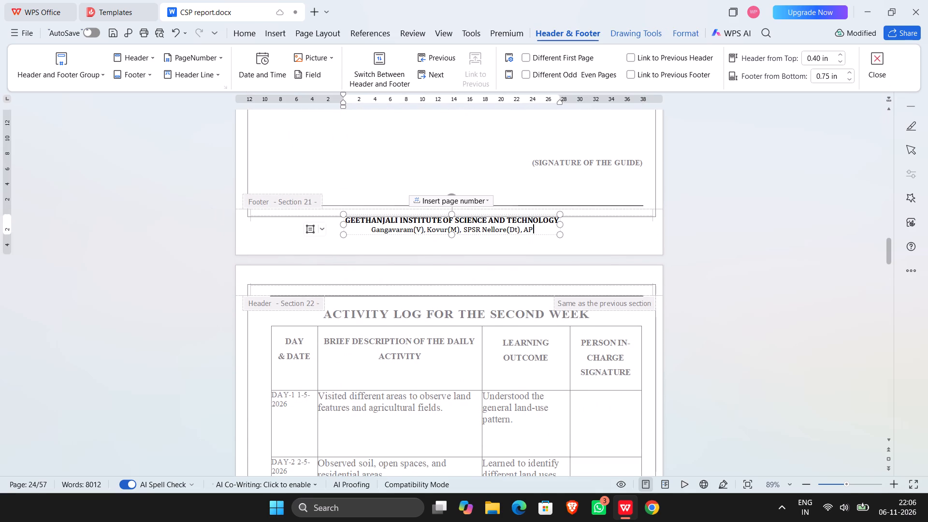
{"action": "key", "text": "ctrl+BackSpace"}
{"action": "key", "text": "ctrl+BackSpace"}
{"action": "key", "text": "ctrl+BackSpace"}
{"action": "key", "text": "ctrl+BackSpace"}
{"action": "key", "text": "ctrl+BackSpace"}
{"action": "key", "text": "ctrl+BackSpace"}
{"action": "key", "text": "ctrl+BackSpace"}
{"action": "key", "text": "ctrl+BackSpace"}
{"action": "key", "text": "ctrl+BackSpace"}
{"action": "key", "text": "ctrl+BackSpace"}
{"action": "key", "text": "ctrl+BackSpace"}
{"action": "key", "text": "ctrl+BackSpace"}
{"action": "key", "text": "ctrl+BackSpace"}
{"action": "key", "text": "ctrl+BackSpace"}
{"action": "key", "text": "ctrl+BackSpace"}
{"action": "key", "text": "ctrl+BackSpace"}
{"action": "key", "text": "ctrl+BackSpace"}
{"action": "key", "text": "ctrl+BackSpace"}
{"action": "key", "text": "ctrl+BackSpace"}
{"action": "key", "text": "ctrl+BackSpace"}
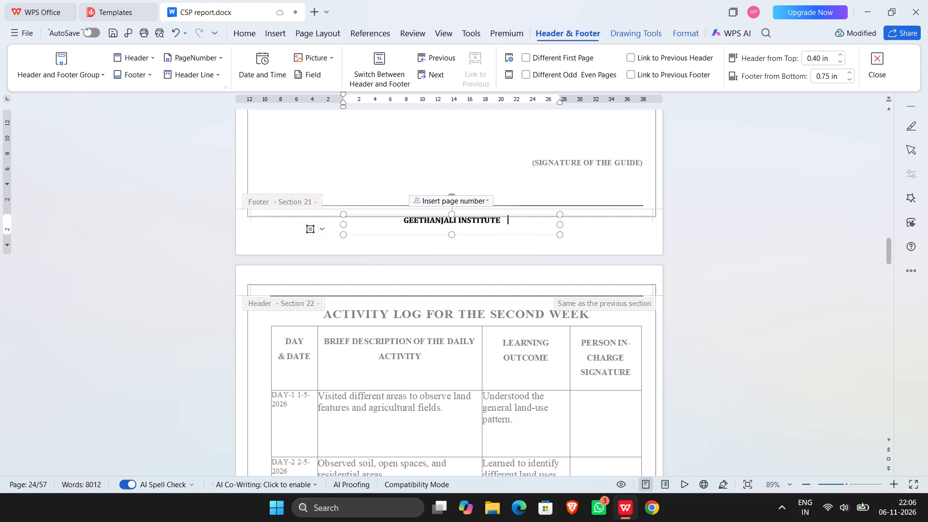
Delete the institute name and address lines from the Section 32 footer, on the photo page before the Week 5 report.
{"action": "scroll", "coordinate": [536, 228], "scroll_direction": "down", "scroll_amount": 7}
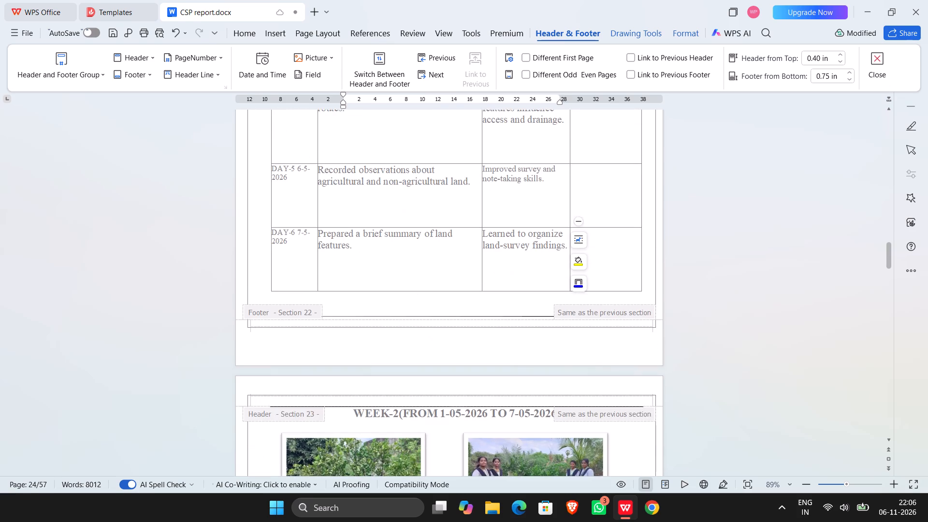
{"action": "scroll", "coordinate": [536, 228], "scroll_direction": "down", "scroll_amount": 11}
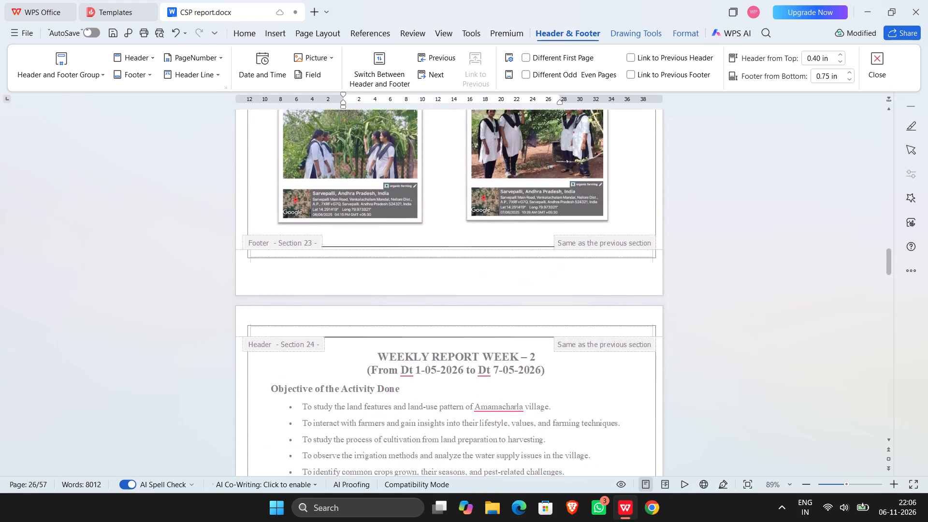
{"action": "scroll", "coordinate": [536, 228], "scroll_direction": "down", "scroll_amount": 12}
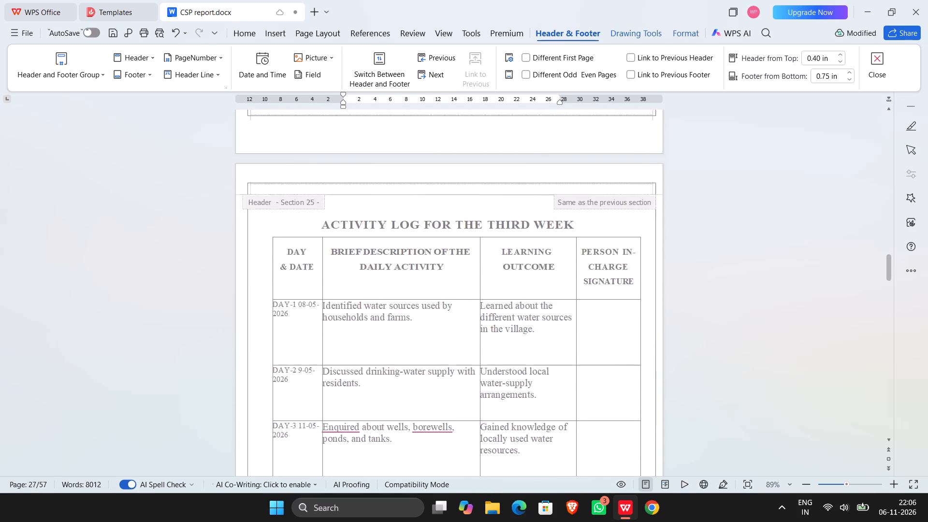
{"action": "scroll", "coordinate": [536, 228], "scroll_direction": "down", "scroll_amount": 12}
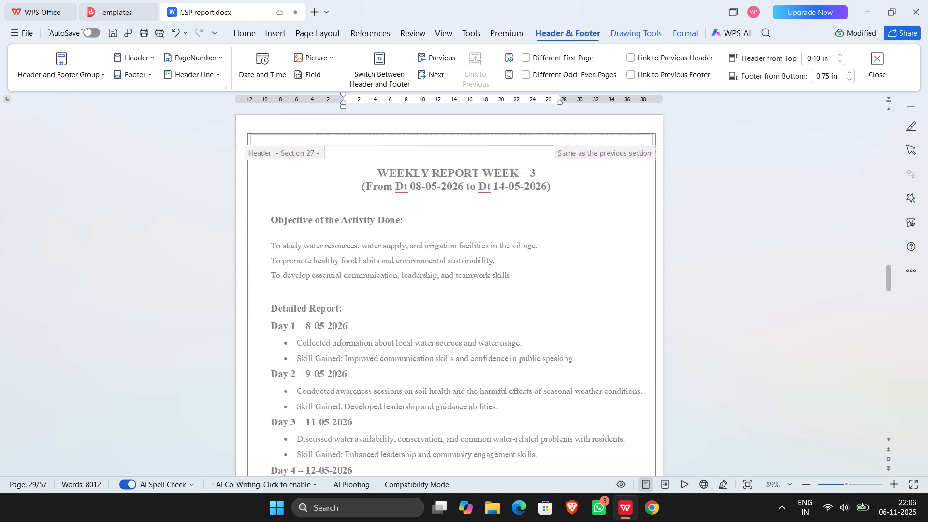
{"action": "scroll", "coordinate": [536, 228], "scroll_direction": "down", "scroll_amount": 12}
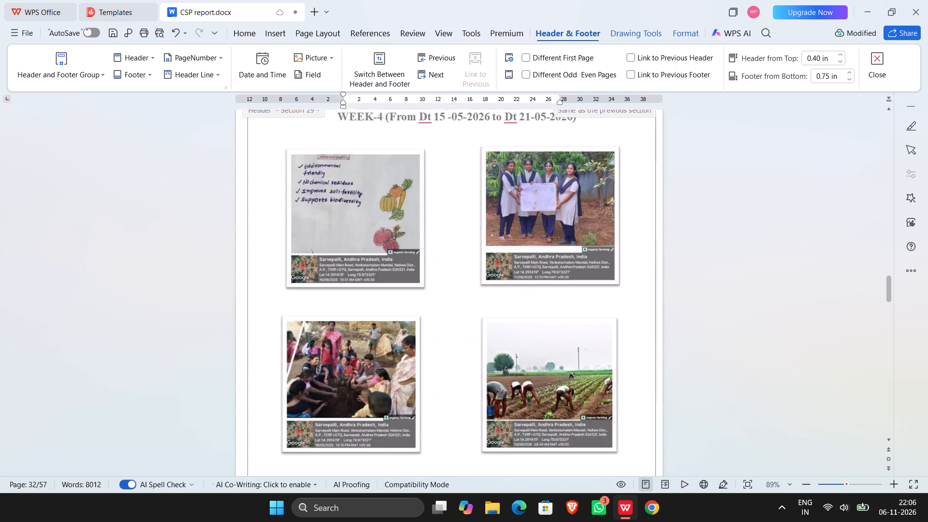
{"action": "scroll", "coordinate": [536, 228], "scroll_direction": "down", "scroll_amount": 12}
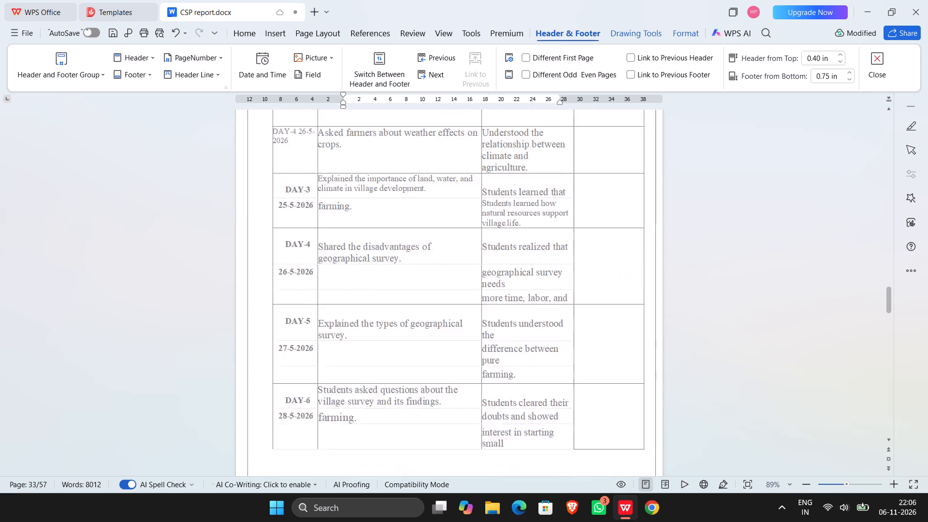
{"action": "scroll", "coordinate": [536, 228], "scroll_direction": "down", "scroll_amount": 5}
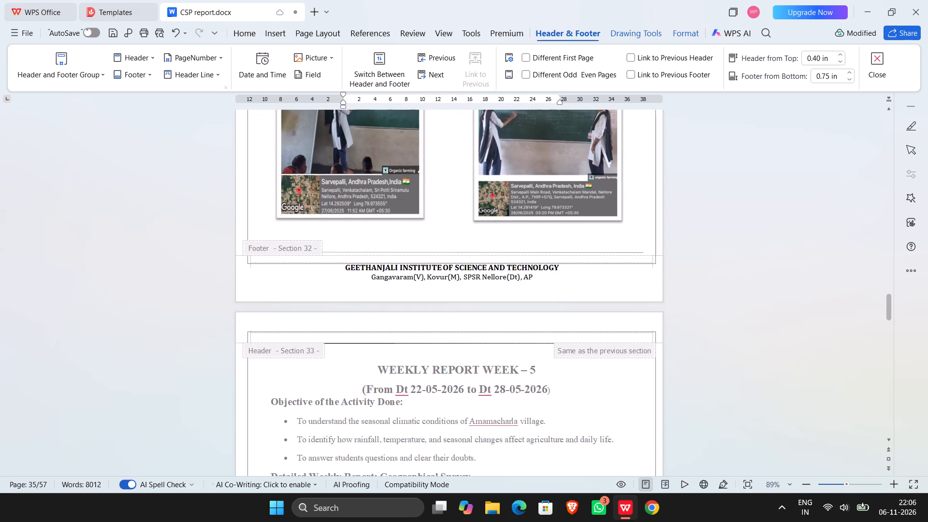
{"action": "left_click", "coordinate": [533, 278]}
{"action": "key", "text": "ctrl+BackSpace"}
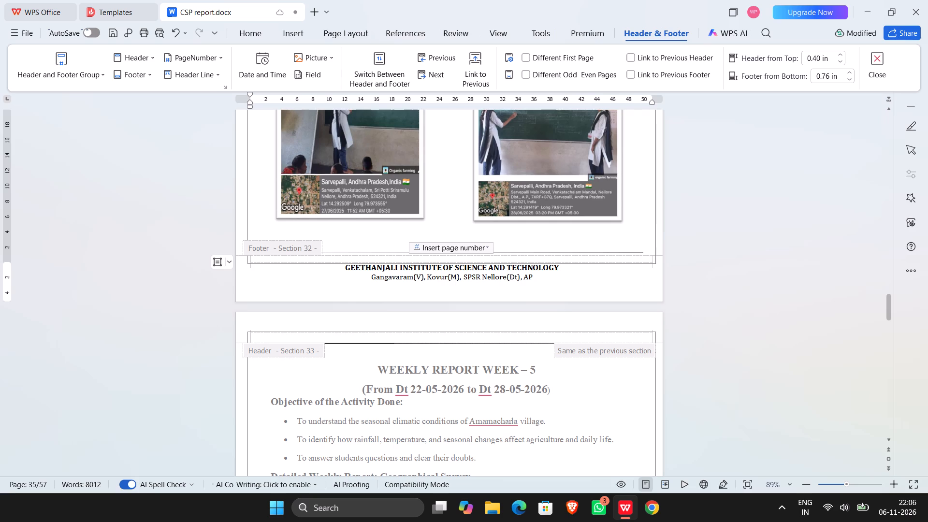
{"action": "left_click", "coordinate": [531, 278]}
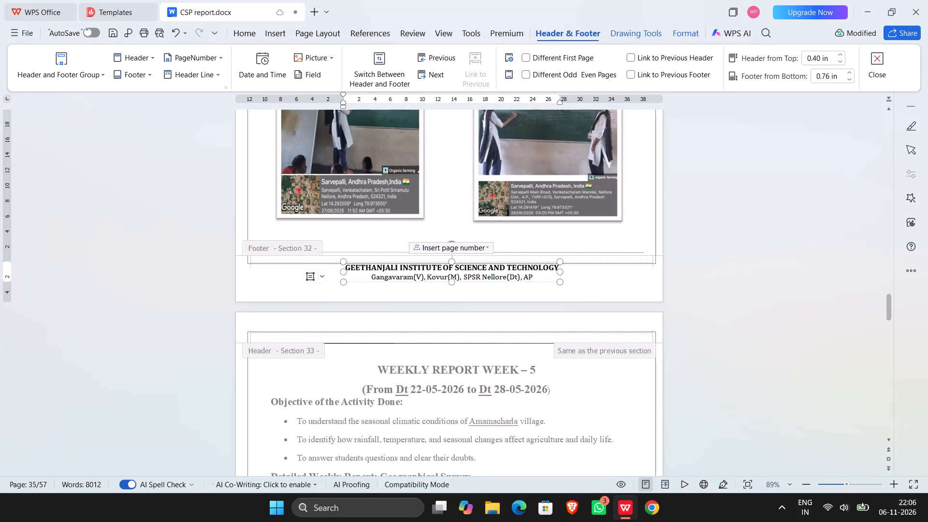
{"action": "key", "text": "ctrl+BackSpace"}
{"action": "key", "text": "ctrl+BackSpace"}
{"action": "key", "text": "ctrl+BackSpace"}
{"action": "key", "text": "ctrl+BackSpace"}
{"action": "key", "text": "ctrl+BackSpace"}
{"action": "key", "text": "ctrl+BackSpace"}
{"action": "key", "text": "ctrl+BackSpace"}
{"action": "key", "text": "ctrl+BackSpace"}
{"action": "key", "text": "ctrl+BackSpace"}
{"action": "key", "text": "ctrl+BackSpace"}
{"action": "key", "text": "ctrl+BackSpace"}
{"action": "key", "text": "ctrl+BackSpace"}
{"action": "key", "text": "ctrl+BackSpace"}
{"action": "key", "text": "ctrl+BackSpace"}
{"action": "key", "text": "ctrl+BackSpace"}
{"action": "key", "text": "ctrl+BackSpace"}
{"action": "key", "text": "ctrl+BackSpace"}
{"action": "key", "text": "ctrl+BackSpace"}
{"action": "key", "text": "ctrl+BackSpace"}
{"action": "key", "text": "ctrl+BackSpace"}
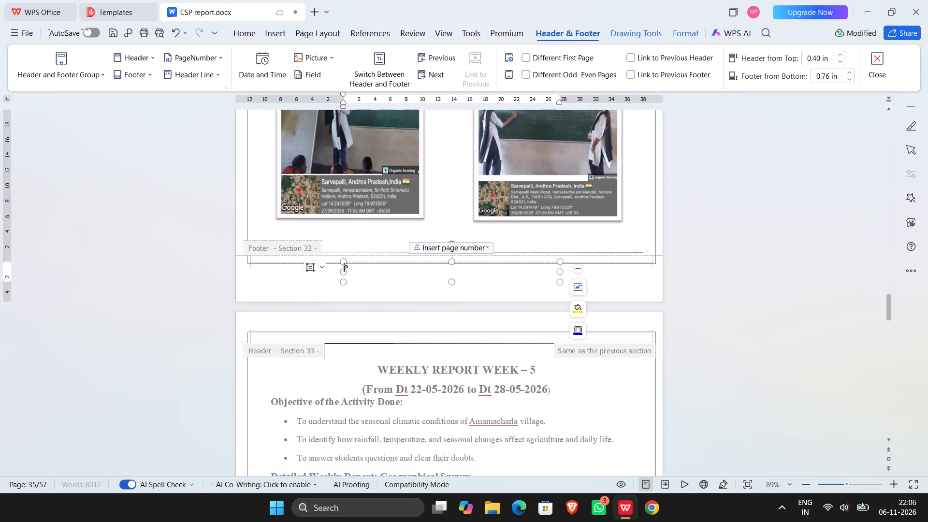
{"action": "key", "text": "Right"}
{"action": "key", "text": "BackSpace"}
Delete the institute name and address lines from the Section 46 footer, on the student self-evaluation page.
{"action": "scroll", "coordinate": [531, 278], "scroll_direction": "down", "scroll_amount": 14}
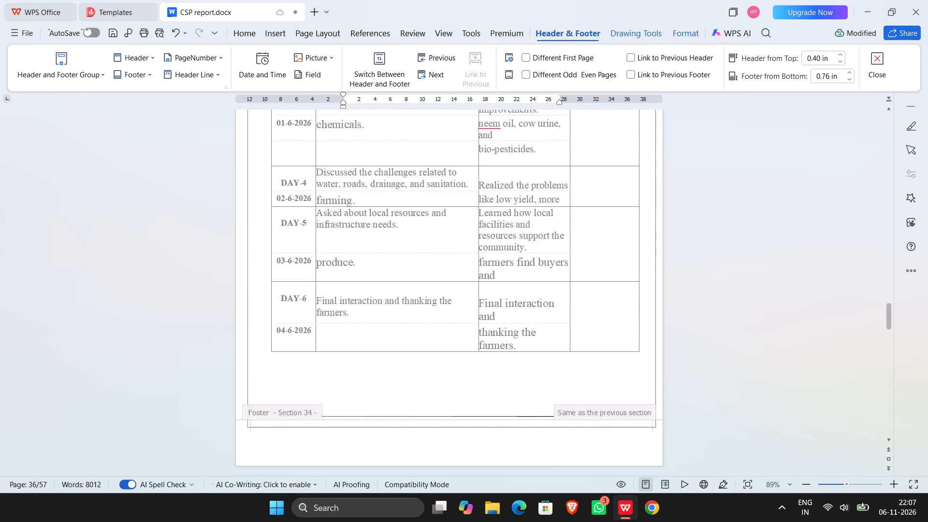
{"action": "scroll", "coordinate": [531, 278], "scroll_direction": "down", "scroll_amount": 13}
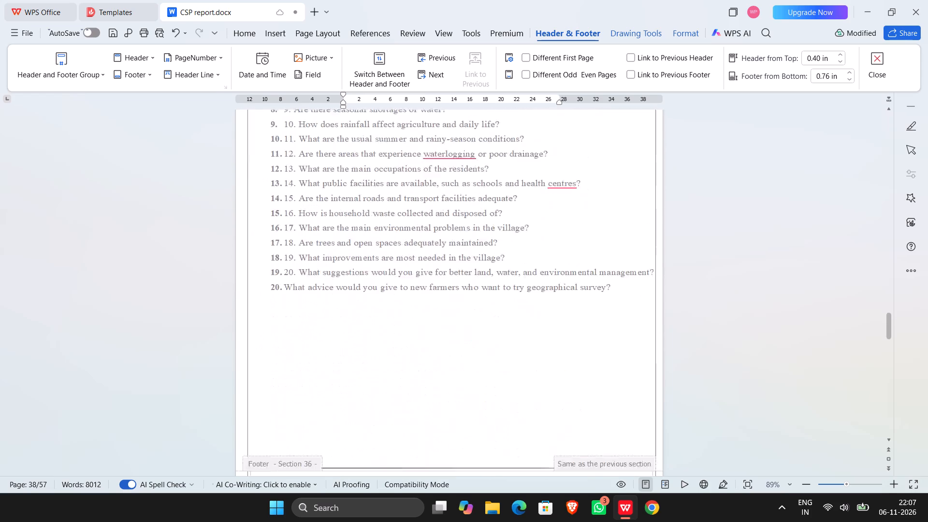
{"action": "scroll", "coordinate": [531, 278], "scroll_direction": "down", "scroll_amount": 12}
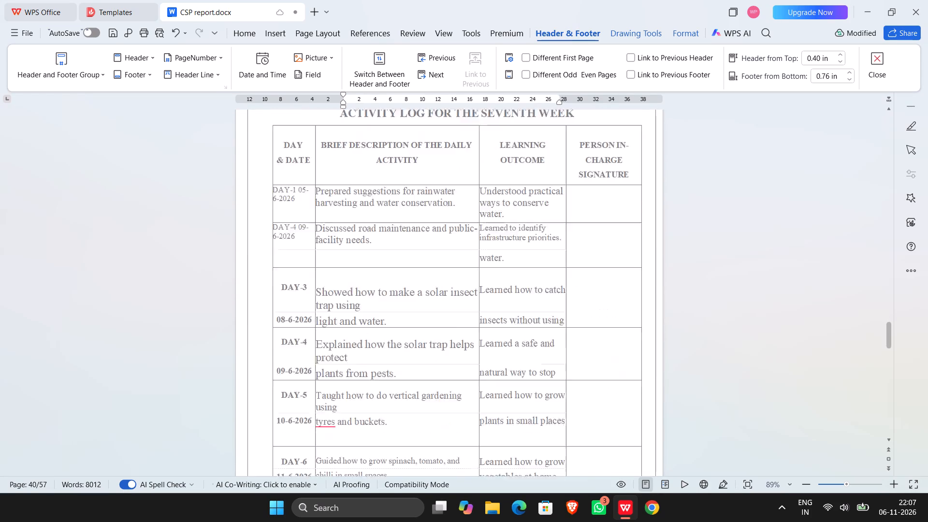
{"action": "scroll", "coordinate": [531, 278], "scroll_direction": "down", "scroll_amount": 11}
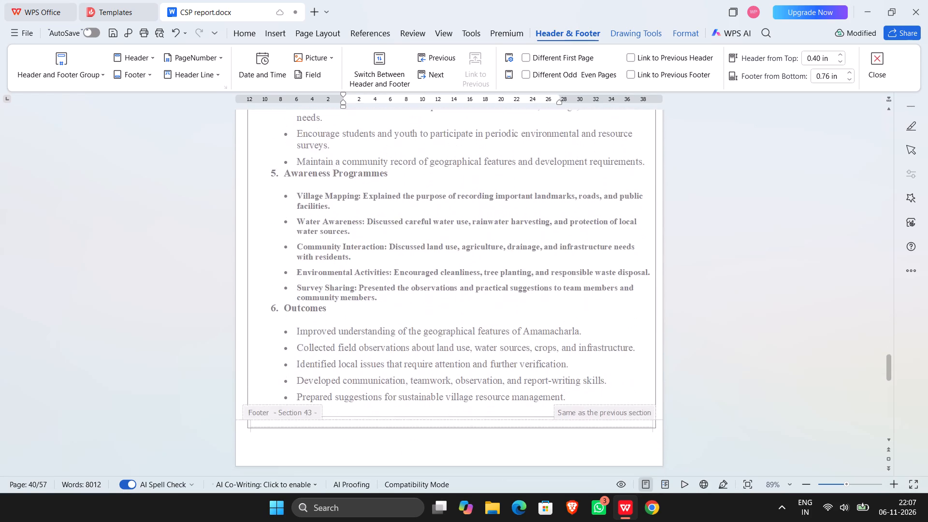
{"action": "scroll", "coordinate": [531, 278], "scroll_direction": "down", "scroll_amount": 10}
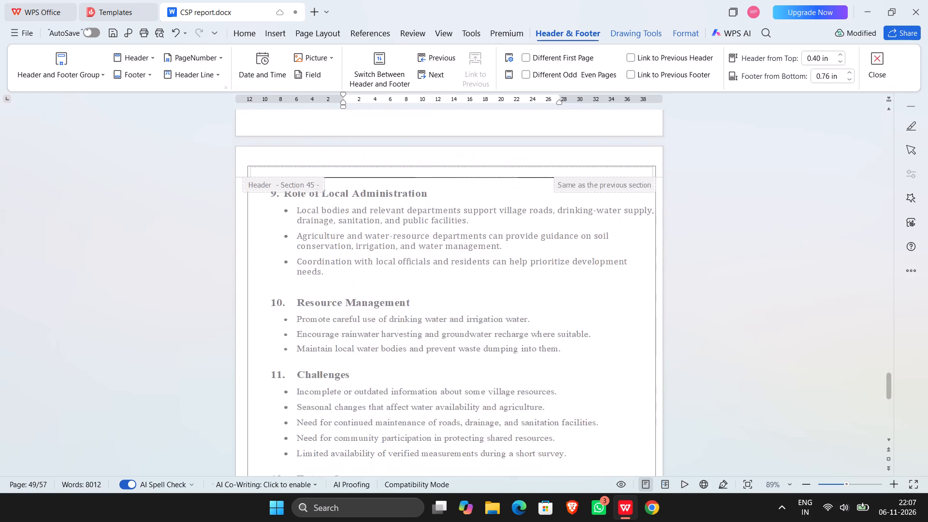
{"action": "scroll", "coordinate": [531, 278], "scroll_direction": "down", "scroll_amount": 10}
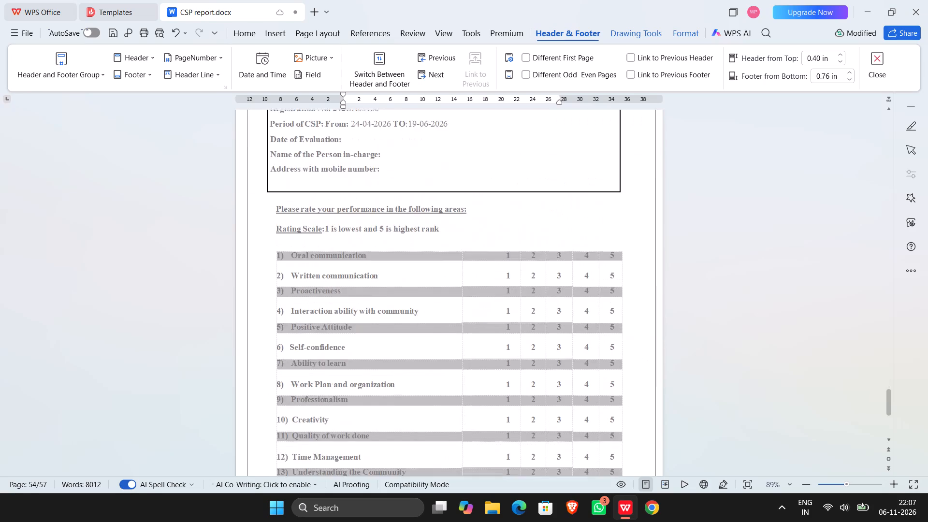
{"action": "scroll", "coordinate": [531, 278], "scroll_direction": "down", "scroll_amount": 6}
{"action": "scroll", "coordinate": [531, 278], "scroll_direction": "up", "scroll_amount": 4}
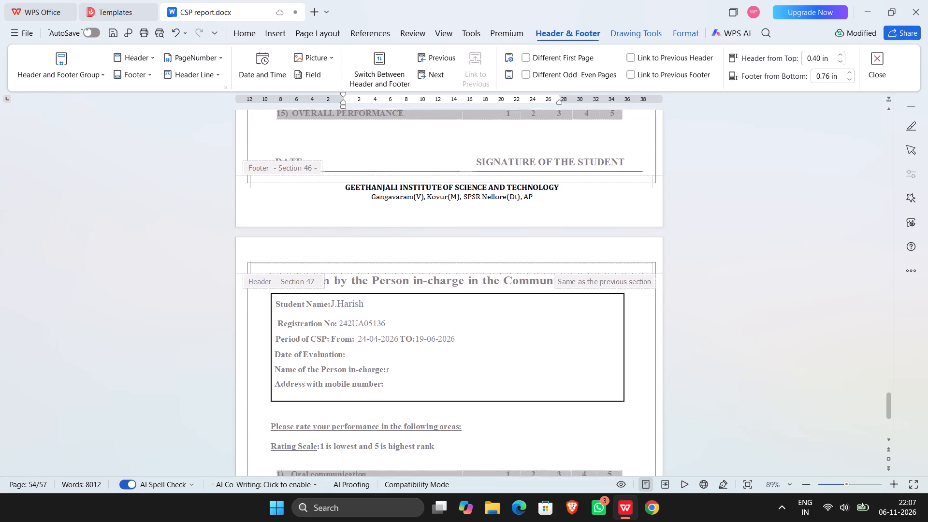
{"action": "left_click", "coordinate": [533, 204]}
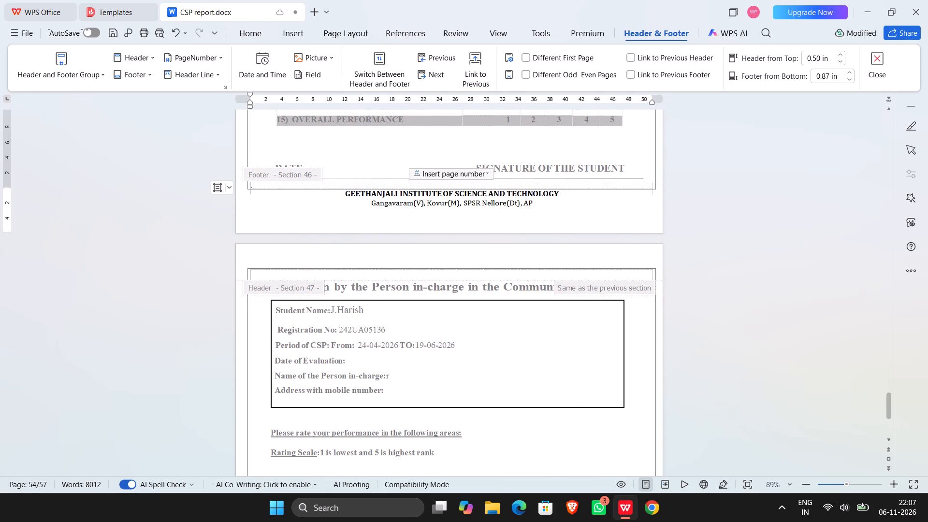
{"action": "left_click", "coordinate": [533, 204]}
{"action": "key", "text": "ctrl+BackSpace"}
{"action": "key", "text": "ctrl+BackSpace"}
{"action": "key", "text": "ctrl+BackSpace"}
{"action": "key", "text": "ctrl+BackSpace"}
{"action": "key", "text": "ctrl+BackSpace"}
{"action": "key", "text": "ctrl+BackSpace"}
{"action": "key", "text": "ctrl+BackSpace"}
{"action": "key", "text": "ctrl+BackSpace"}
{"action": "key", "text": "ctrl+BackSpace"}
{"action": "key", "text": "ctrl+BackSpace"}
{"action": "key", "text": "ctrl+BackSpace"}
{"action": "key", "text": "ctrl+BackSpace"}
{"action": "key", "text": "ctrl+BackSpace"}
{"action": "key", "text": "ctrl+BackSpace"}
{"action": "key", "text": "ctrl+BackSpace"}
{"action": "key", "text": "ctrl+BackSpace"}
{"action": "key", "text": "ctrl+BackSpace"}
{"action": "key", "text": "ctrl+BackSpace"}
{"action": "key", "text": "ctrl+BackSpace"}
{"action": "key", "text": "ctrl+BackSpace"}
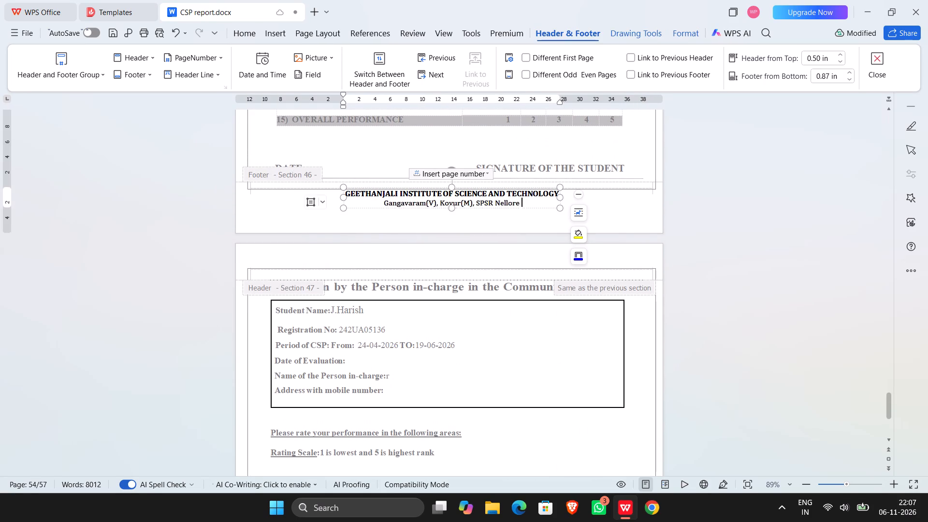
Check the remaining footers to the document's end, leave header and footer editing, and save the report.
{"action": "scroll", "coordinate": [533, 204], "scroll_direction": "down", "scroll_amount": 3}
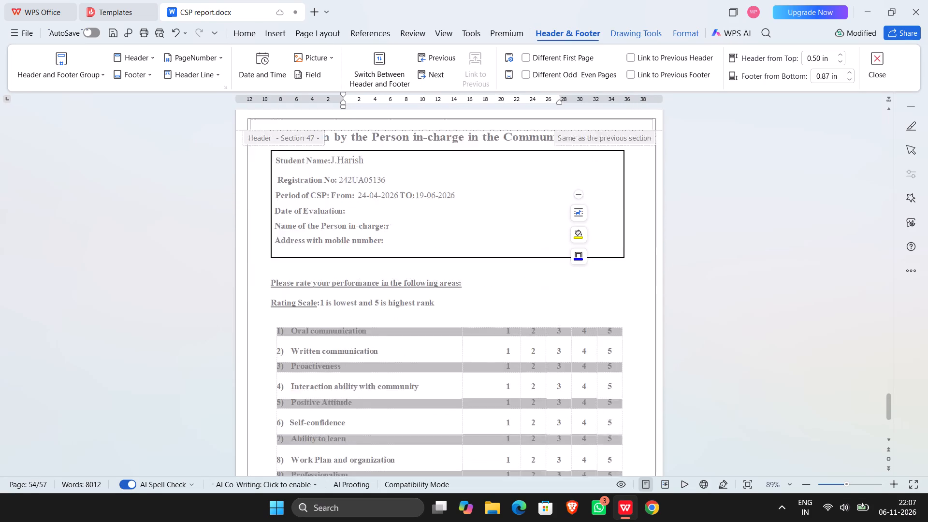
{"action": "scroll", "coordinate": [533, 204], "scroll_direction": "down", "scroll_amount": 13}
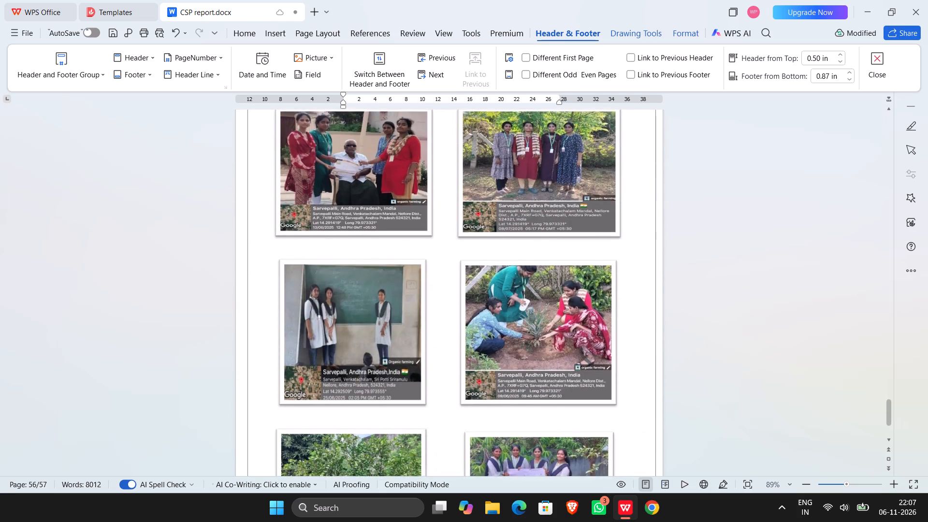
{"action": "scroll", "coordinate": [533, 204], "scroll_direction": "down", "scroll_amount": 13}
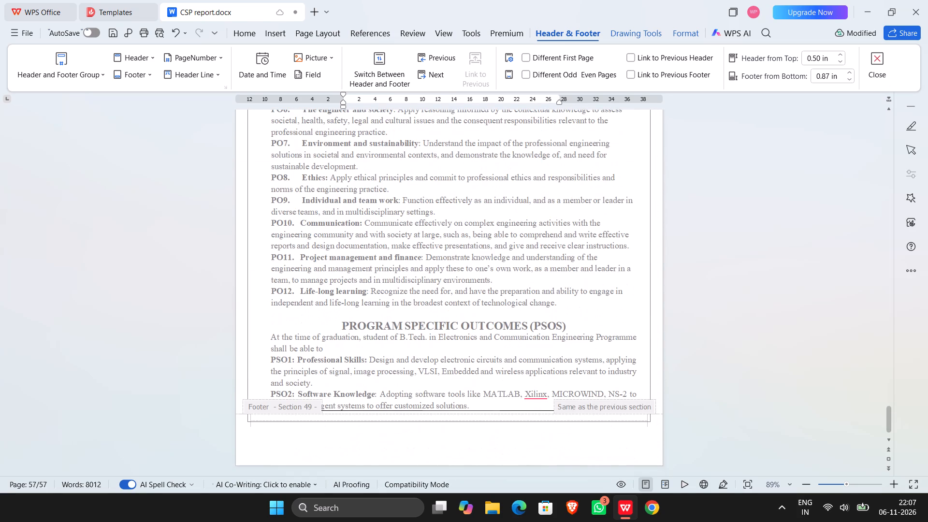
{"action": "scroll", "coordinate": [533, 204], "scroll_direction": "down", "scroll_amount": 1}
{"action": "double_click", "coordinate": [657, 231]}
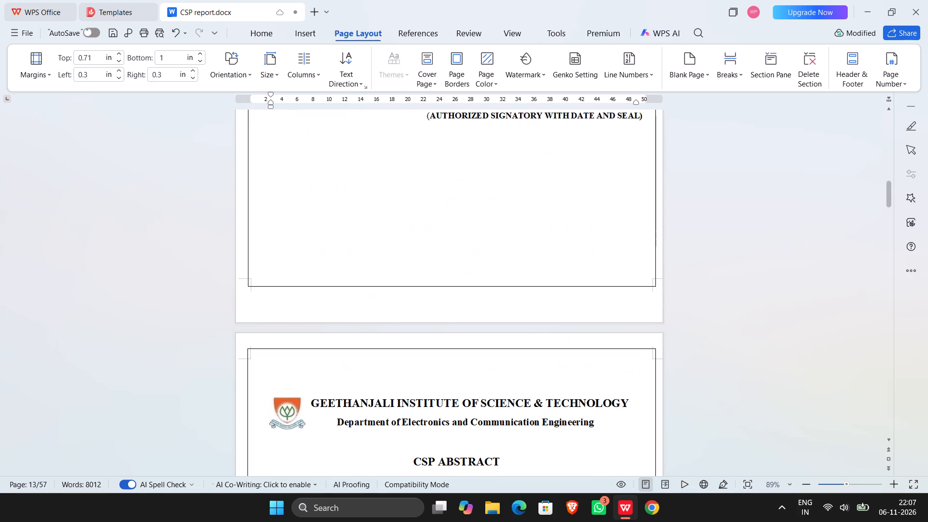
{"action": "key", "text": "ctrl+s"}
{"action": "key", "text": "ctrl+s"}
Delete the institute name and address lines from the Section 1 footer, on the first title page.
{"action": "scroll", "coordinate": [582, 232], "scroll_direction": "up", "scroll_amount": 11}
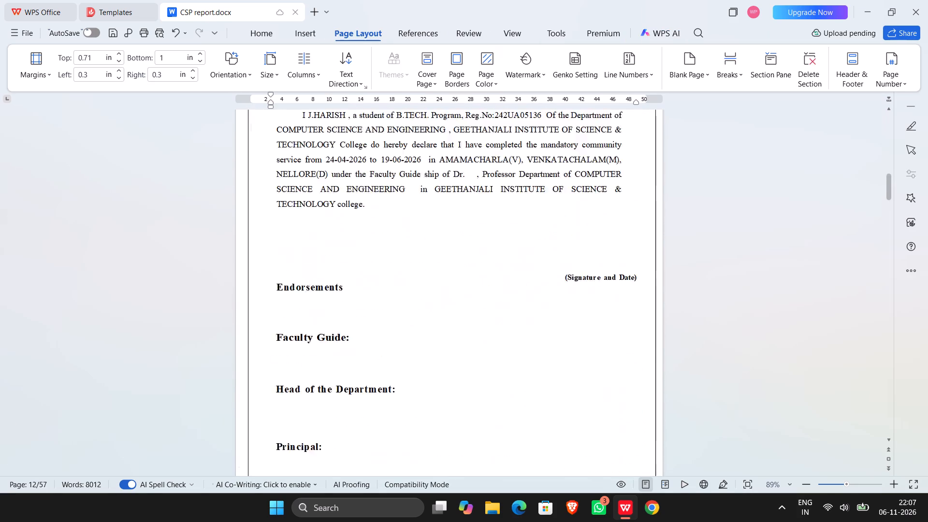
{"action": "scroll", "coordinate": [582, 232], "scroll_direction": "up", "scroll_amount": 20}
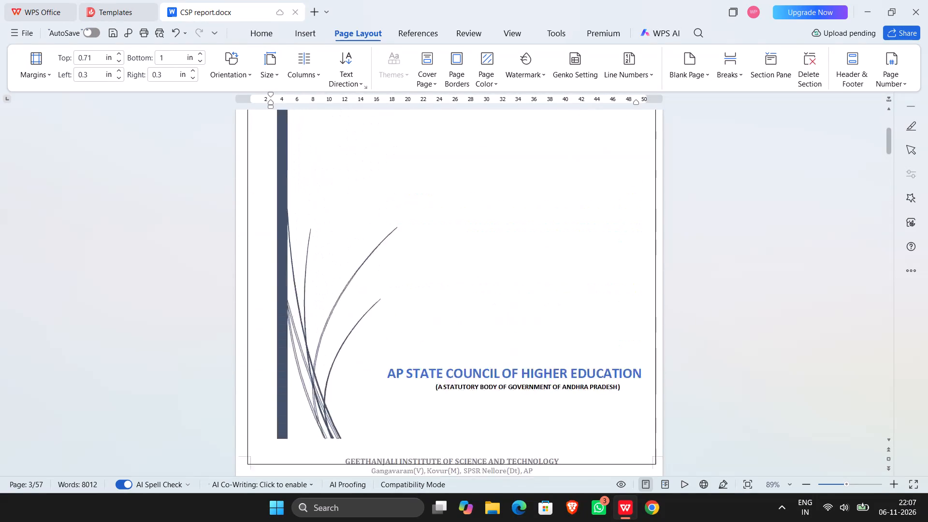
{"action": "scroll", "coordinate": [582, 232], "scroll_direction": "up", "scroll_amount": 13}
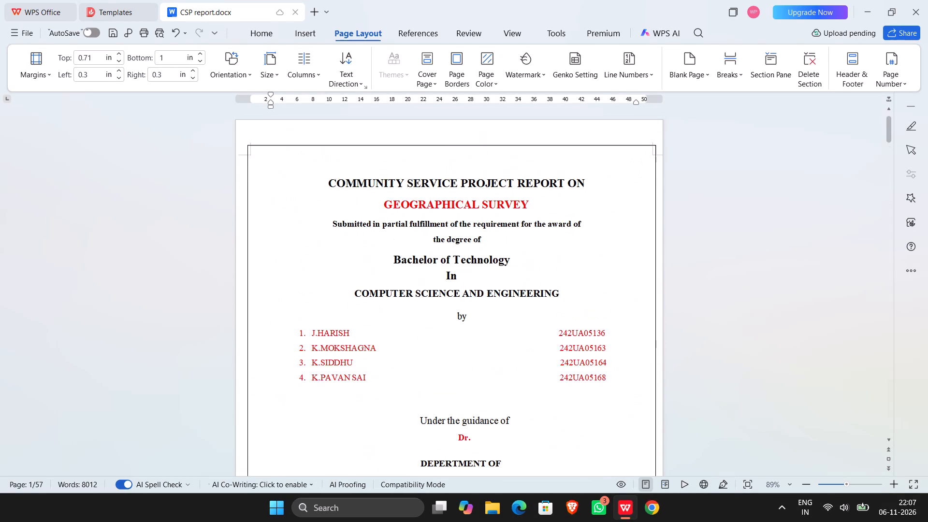
{"action": "scroll", "coordinate": [582, 232], "scroll_direction": "down", "scroll_amount": 6}
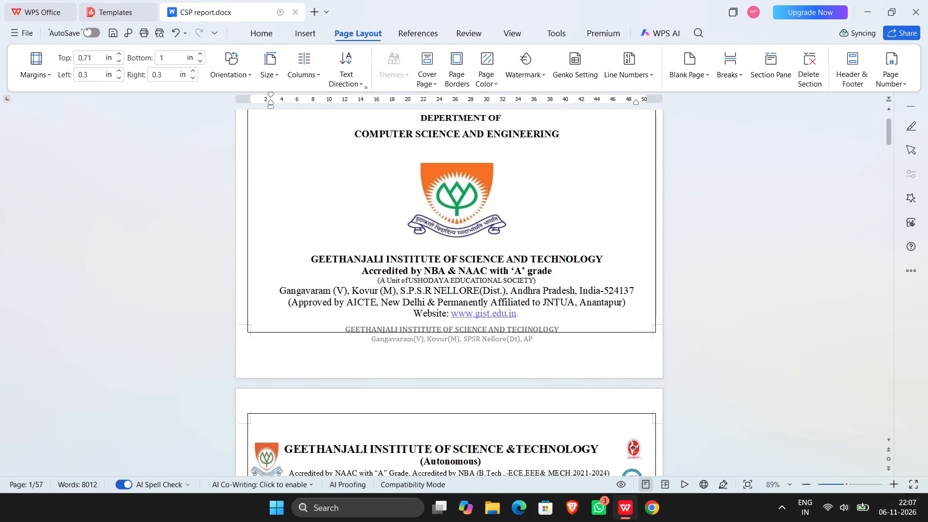
{"action": "left_click", "coordinate": [539, 342]}
{"action": "double_click", "coordinate": [532, 341]}
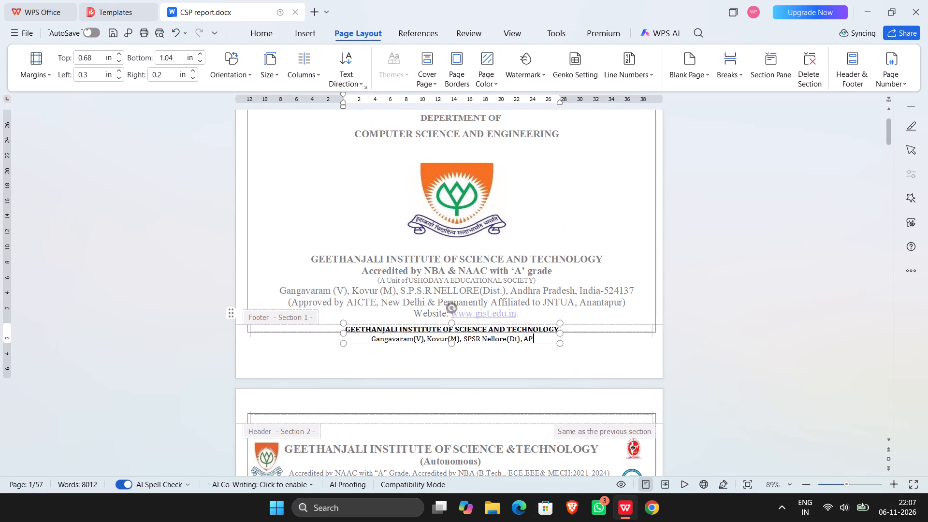
{"action": "key", "text": "ctrl+BackSpace"}
{"action": "key", "text": "ctrl+BackSpace"}
{"action": "key", "text": "ctrl+BackSpace"}
{"action": "key", "text": "ctrl+BackSpace"}
{"action": "key", "text": "ctrl+BackSpace"}
{"action": "key", "text": "ctrl+BackSpace"}
{"action": "key", "text": "ctrl+BackSpace"}
{"action": "key", "text": "ctrl+BackSpace"}
{"action": "key", "text": "ctrl+BackSpace"}
{"action": "key", "text": "ctrl+BackSpace"}
{"action": "key", "text": "ctrl+BackSpace"}
{"action": "key", "text": "ctrl+BackSpace"}
{"action": "key", "text": "ctrl+BackSpace"}
{"action": "key", "text": "ctrl+BackSpace"}
{"action": "key", "text": "ctrl+BackSpace"}
{"action": "key", "text": "ctrl+BackSpace"}
{"action": "key", "text": "ctrl+BackSpace"}
{"action": "key", "text": "ctrl+BackSpace"}
{"action": "key", "text": "ctrl+BackSpace"}
{"action": "key", "text": "ctrl+BackSpace"}
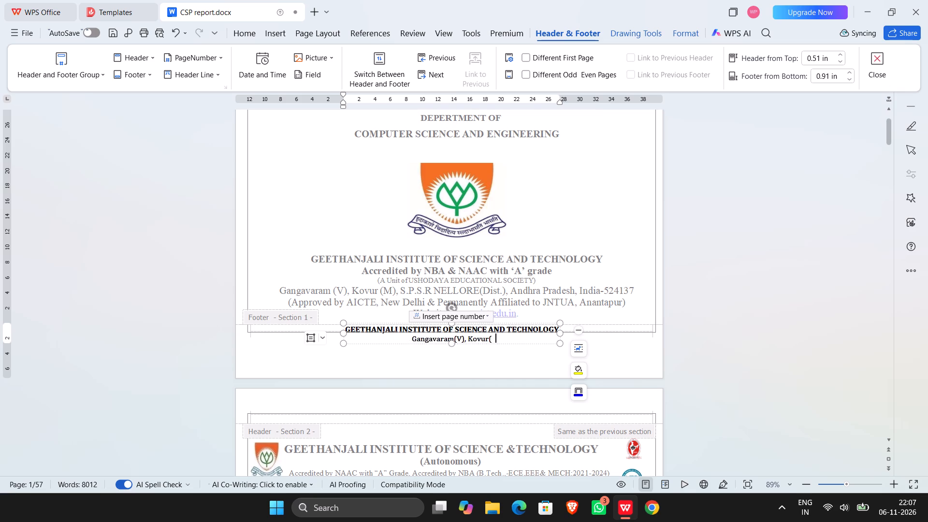
Delete the institute name and address lines from the Section 4 footer, on the second title page.
{"action": "scroll", "coordinate": [532, 341], "scroll_direction": "down", "scroll_amount": 5}
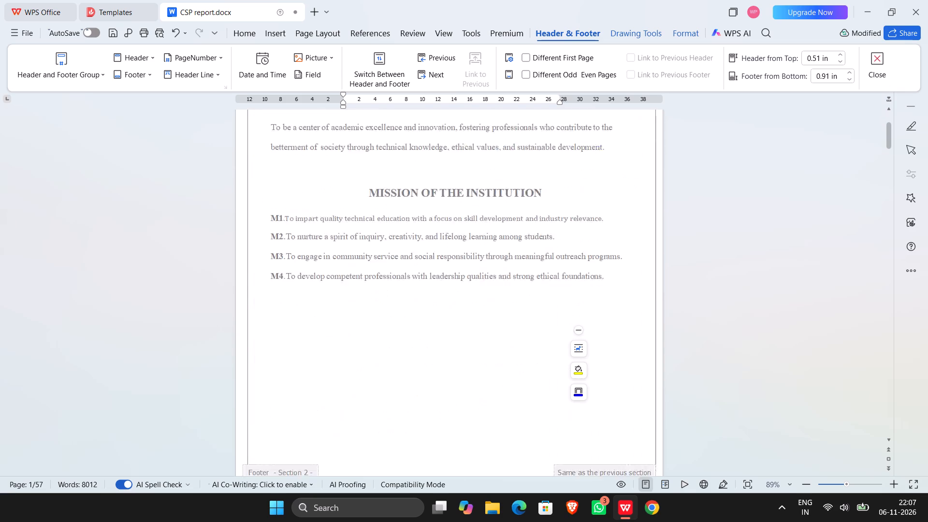
{"action": "scroll", "coordinate": [532, 341], "scroll_direction": "down", "scroll_amount": 8}
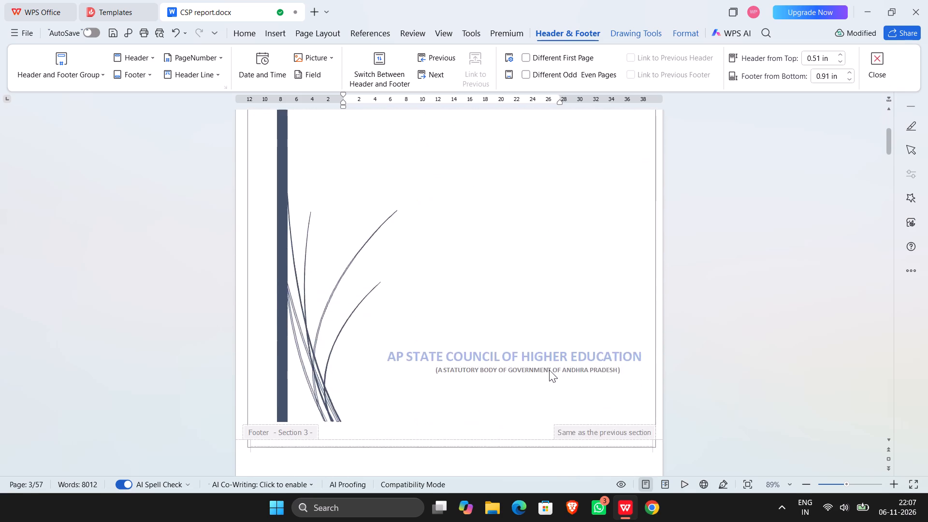
{"action": "scroll", "coordinate": [549, 370], "scroll_direction": "down", "scroll_amount": 9}
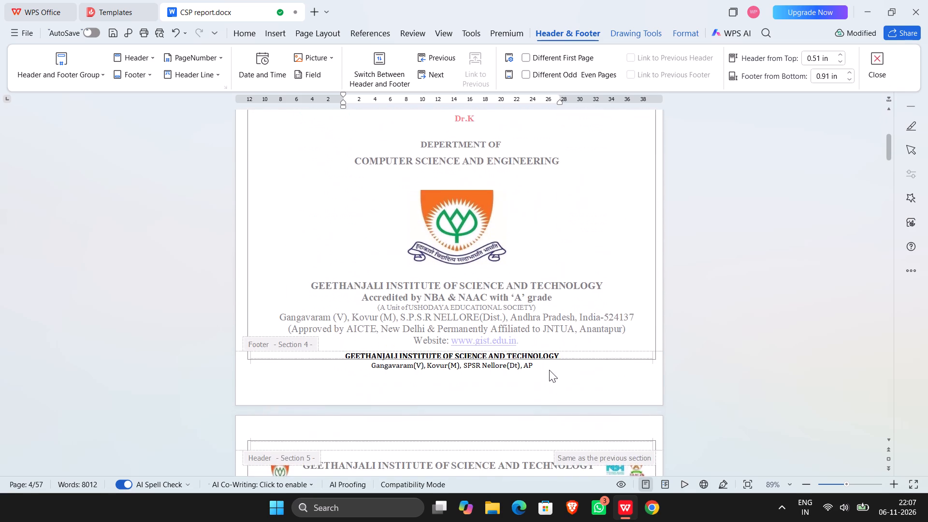
{"action": "scroll", "coordinate": [549, 370], "scroll_direction": "down", "scroll_amount": 2}
{"action": "left_click", "coordinate": [533, 336]}
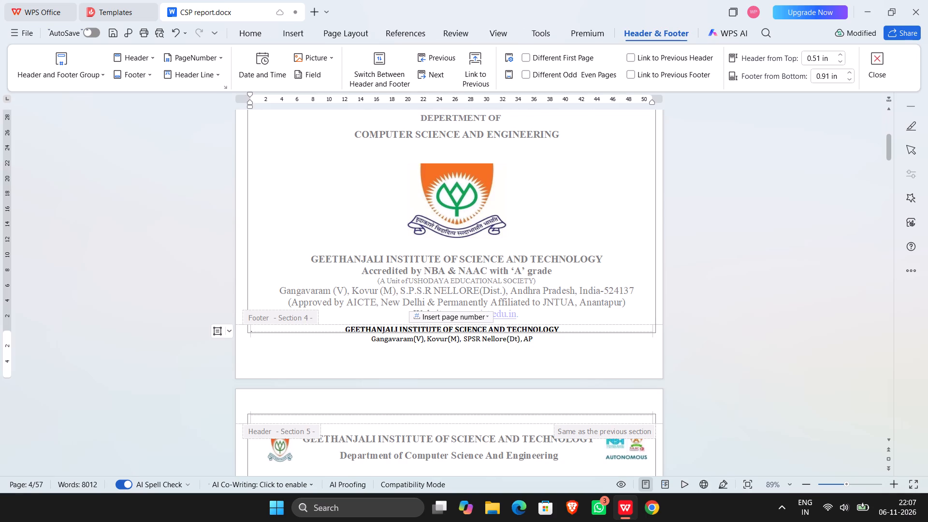
{"action": "left_click", "coordinate": [533, 340]}
{"action": "key", "text": "ctrl+BackSpace"}
{"action": "key", "text": "ctrl+BackSpace"}
{"action": "key", "text": "ctrl+BackSpace"}
{"action": "key", "text": "ctrl+BackSpace"}
{"action": "key", "text": "ctrl+BackSpace"}
{"action": "key", "text": "ctrl+BackSpace"}
{"action": "key", "text": "ctrl+BackSpace"}
{"action": "key", "text": "ctrl+BackSpace"}
{"action": "key", "text": "ctrl+BackSpace"}
{"action": "key", "text": "ctrl+BackSpace"}
{"action": "key", "text": "ctrl+BackSpace"}
{"action": "key", "text": "ctrl+BackSpace"}
{"action": "key", "text": "ctrl+BackSpace"}
{"action": "key", "text": "ctrl+BackSpace"}
{"action": "key", "text": "ctrl+BackSpace"}
{"action": "key", "text": "ctrl+BackSpace"}
{"action": "key", "text": "ctrl+BackSpace"}
{"action": "key", "text": "ctrl+BackSpace"}
{"action": "key", "text": "ctrl+BackSpace"}
{"action": "key", "text": "ctrl+BackSpace"}
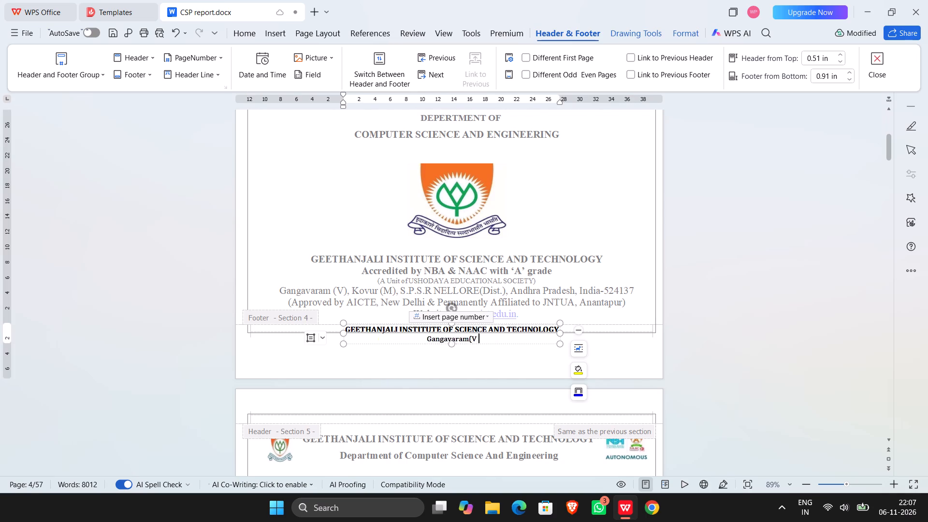
Check the footers following Section 4, return to the body text, and save the report.
{"action": "scroll", "coordinate": [533, 340], "scroll_direction": "down", "scroll_amount": 6}
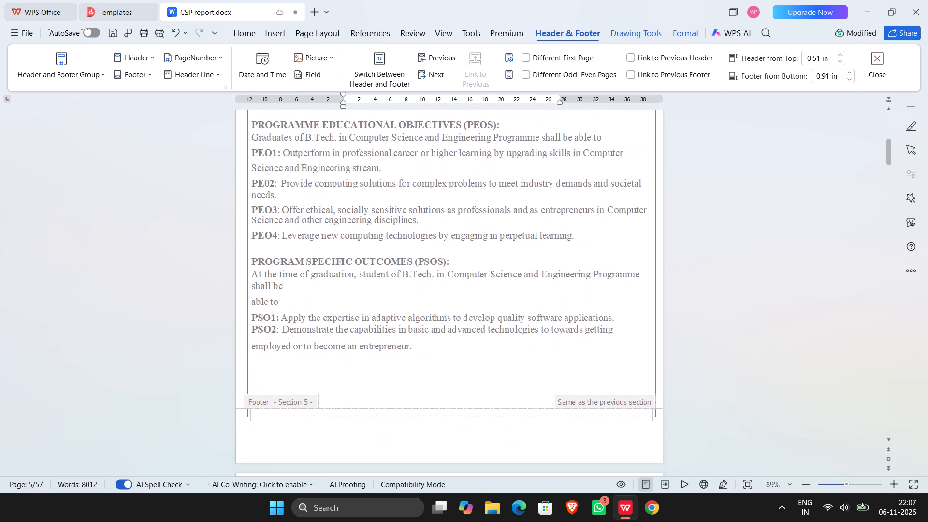
{"action": "scroll", "coordinate": [533, 340], "scroll_direction": "down", "scroll_amount": 12}
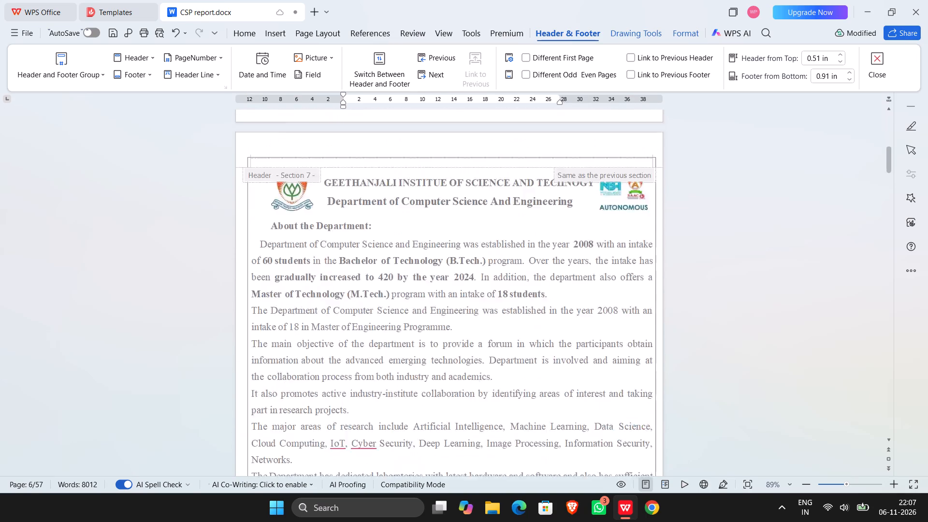
{"action": "scroll", "coordinate": [533, 340], "scroll_direction": "down", "scroll_amount": 7}
{"action": "double_click", "coordinate": [605, 317]}
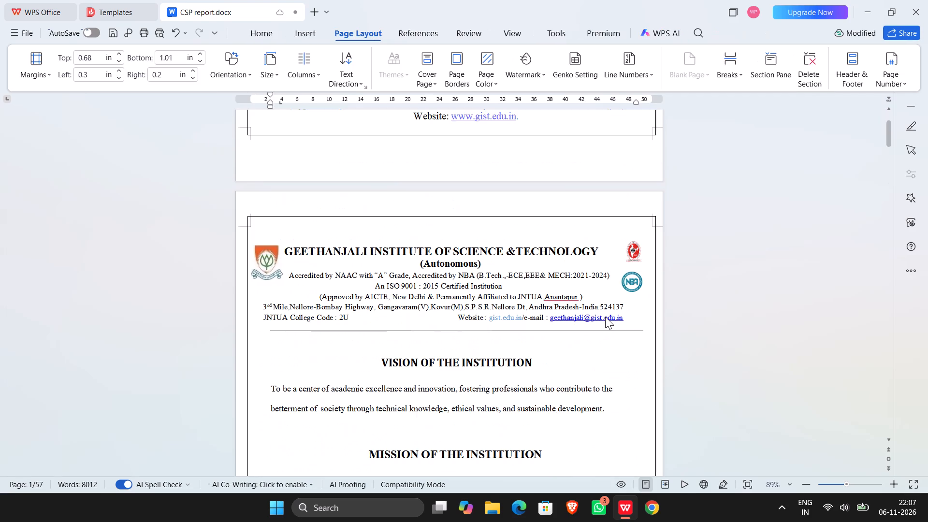
{"action": "key", "text": "ctrl+s"}
{"action": "key", "text": "ctrl+s"}
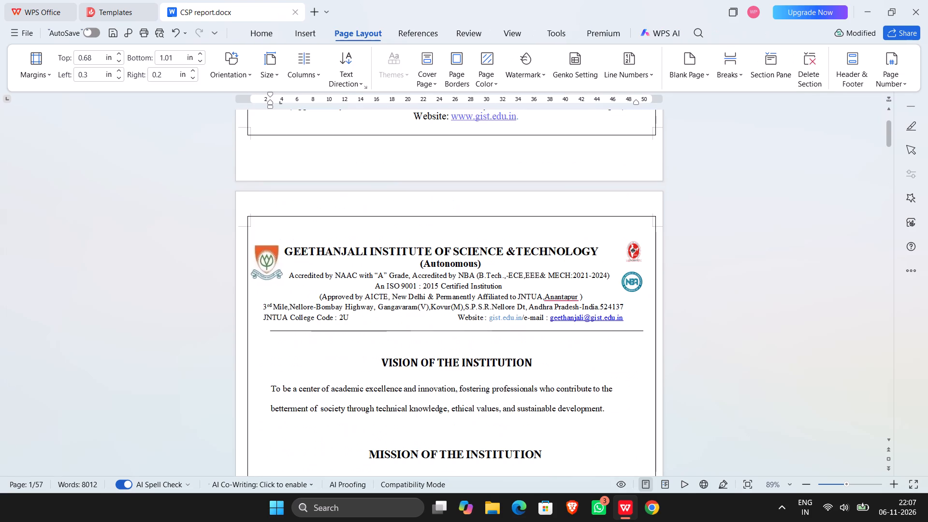
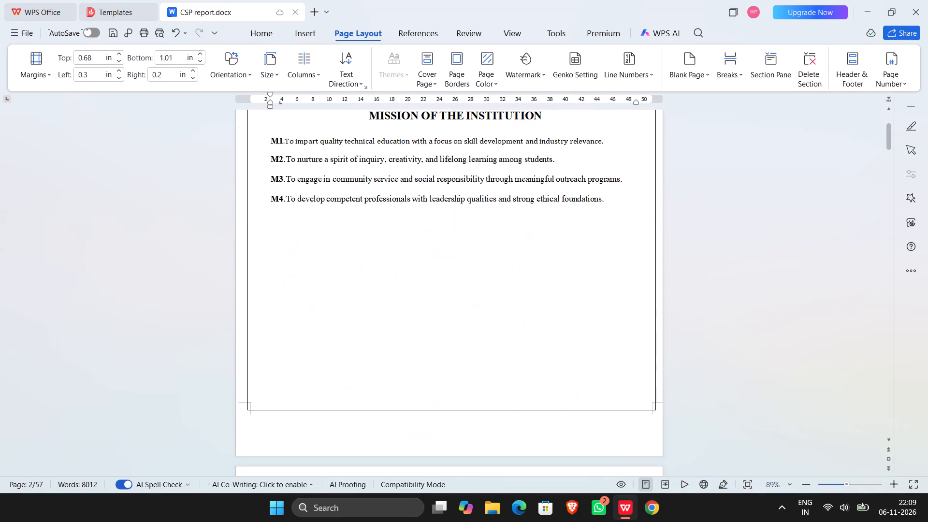
Review the report from the title page through the contents table to the Economic Conditions page, checking page borders and cleared footers.
{"action": "scroll", "coordinate": [483, 344], "scroll_direction": "up", "scroll_amount": 3}
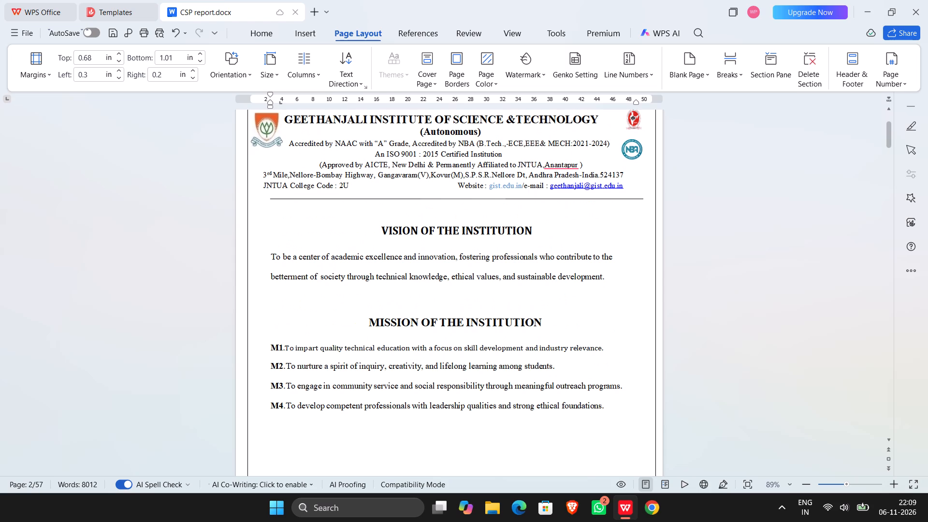
{"action": "scroll", "coordinate": [483, 344], "scroll_direction": "up", "scroll_amount": 6}
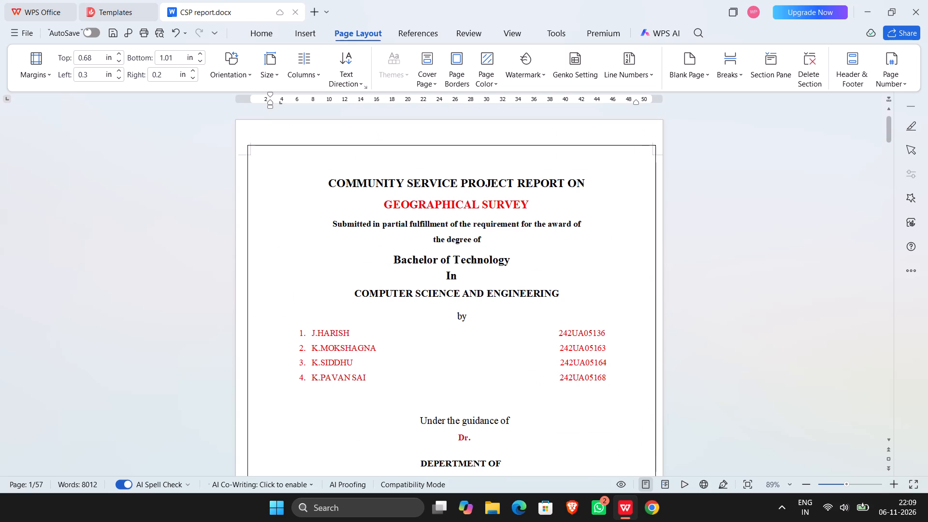
{"action": "scroll", "coordinate": [483, 344], "scroll_direction": "up", "scroll_amount": 8}
{"action": "scroll", "coordinate": [483, 344], "scroll_direction": "down", "scroll_amount": 1}
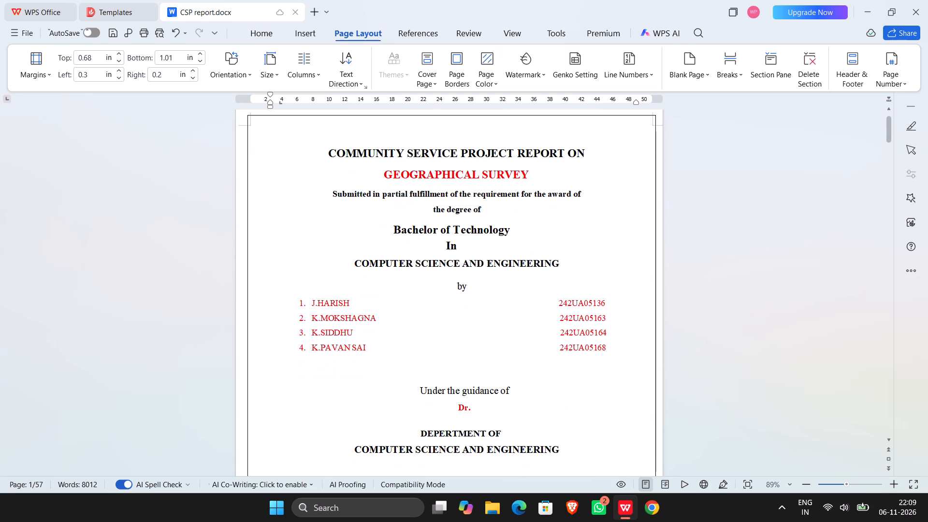
{"action": "scroll", "coordinate": [483, 344], "scroll_direction": "down", "scroll_amount": 5}
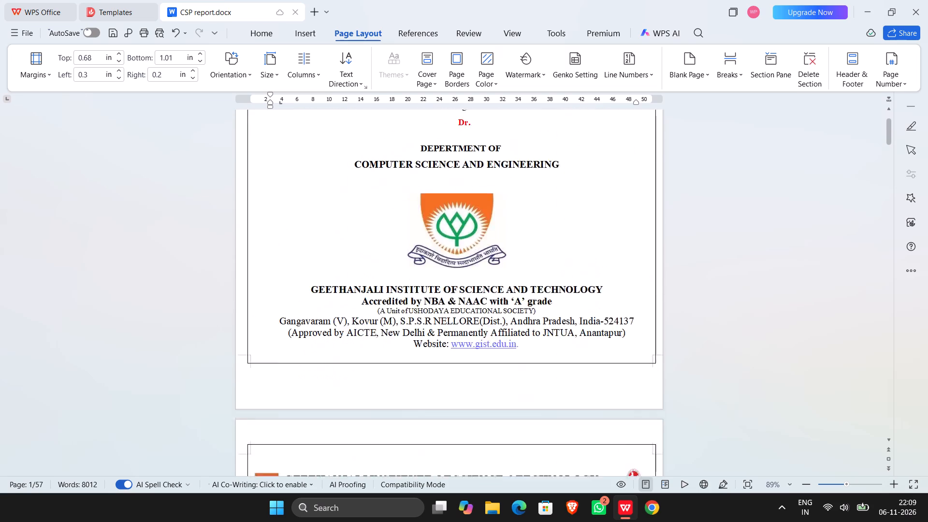
{"action": "scroll", "coordinate": [483, 344], "scroll_direction": "down", "scroll_amount": 10}
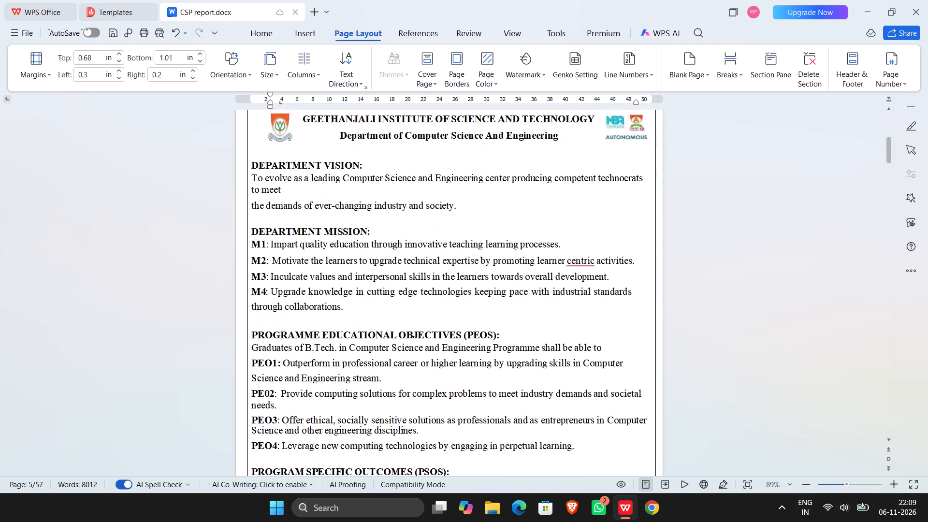
{"action": "scroll", "coordinate": [483, 344], "scroll_direction": "down", "scroll_amount": 10}
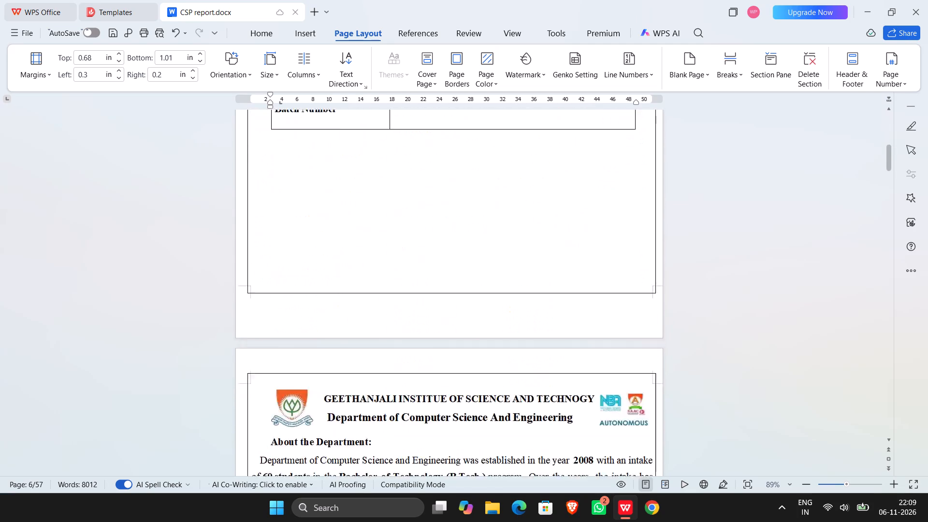
{"action": "scroll", "coordinate": [483, 344], "scroll_direction": "down", "scroll_amount": 12}
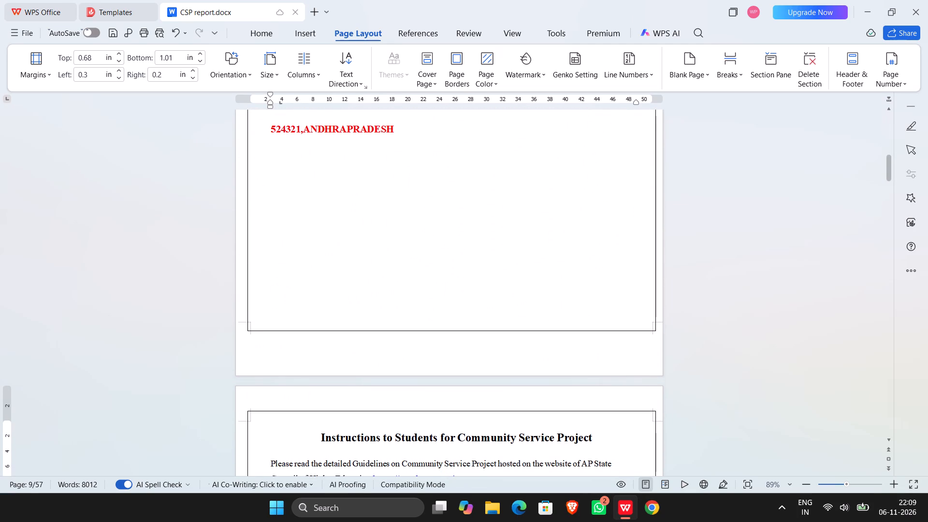
{"action": "scroll", "coordinate": [483, 344], "scroll_direction": "down", "scroll_amount": 5}
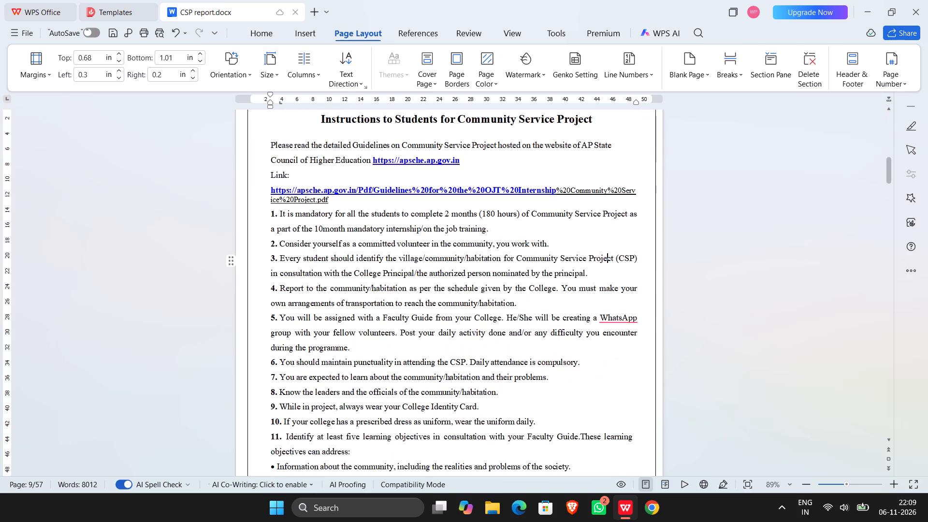
{"action": "scroll", "coordinate": [483, 344], "scroll_direction": "down", "scroll_amount": 10}
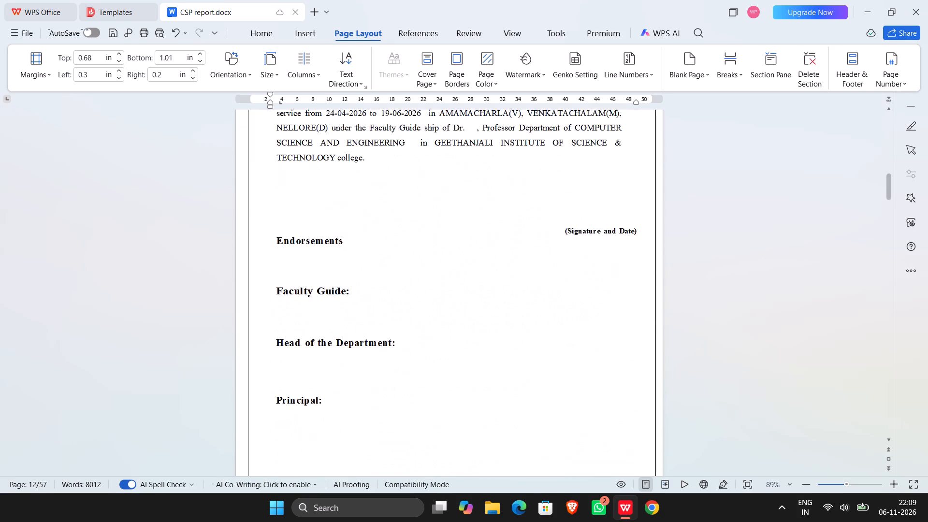
{"action": "scroll", "coordinate": [483, 344], "scroll_direction": "down", "scroll_amount": 11}
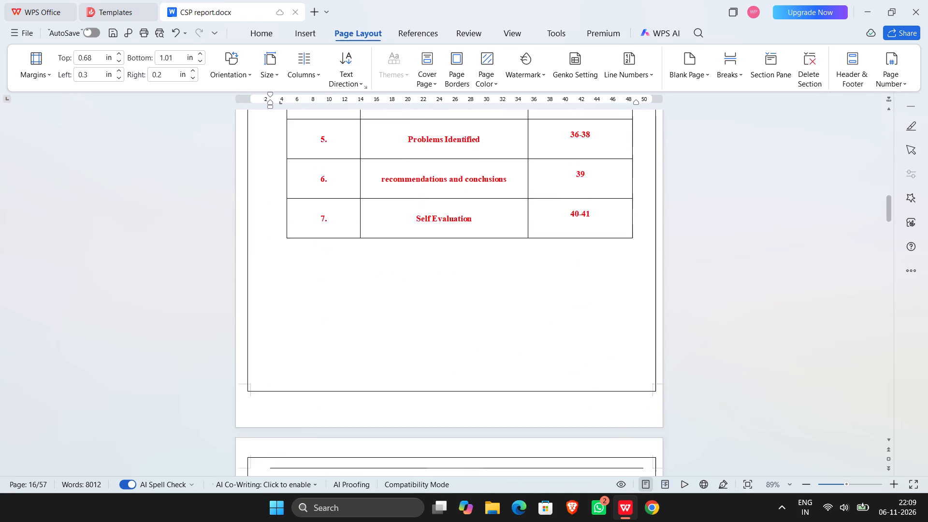
{"action": "scroll", "coordinate": [483, 344], "scroll_direction": "down", "scroll_amount": 3}
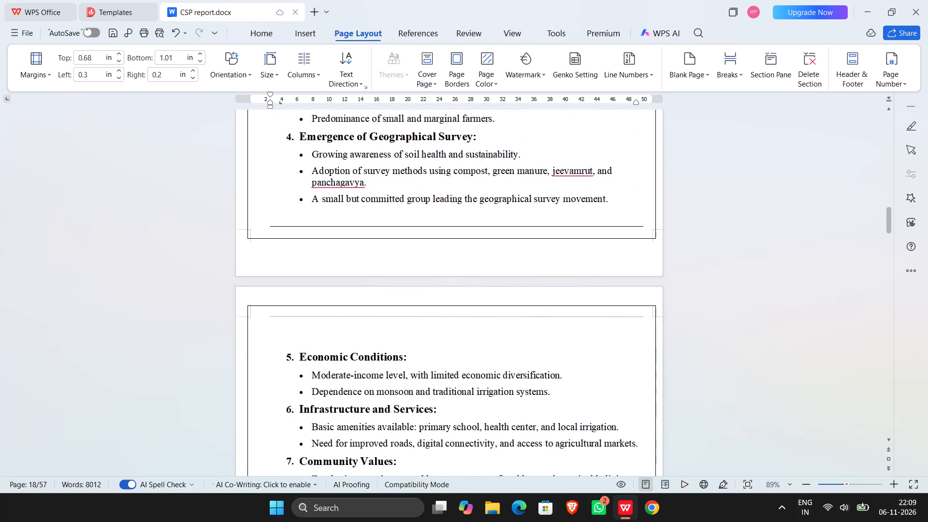